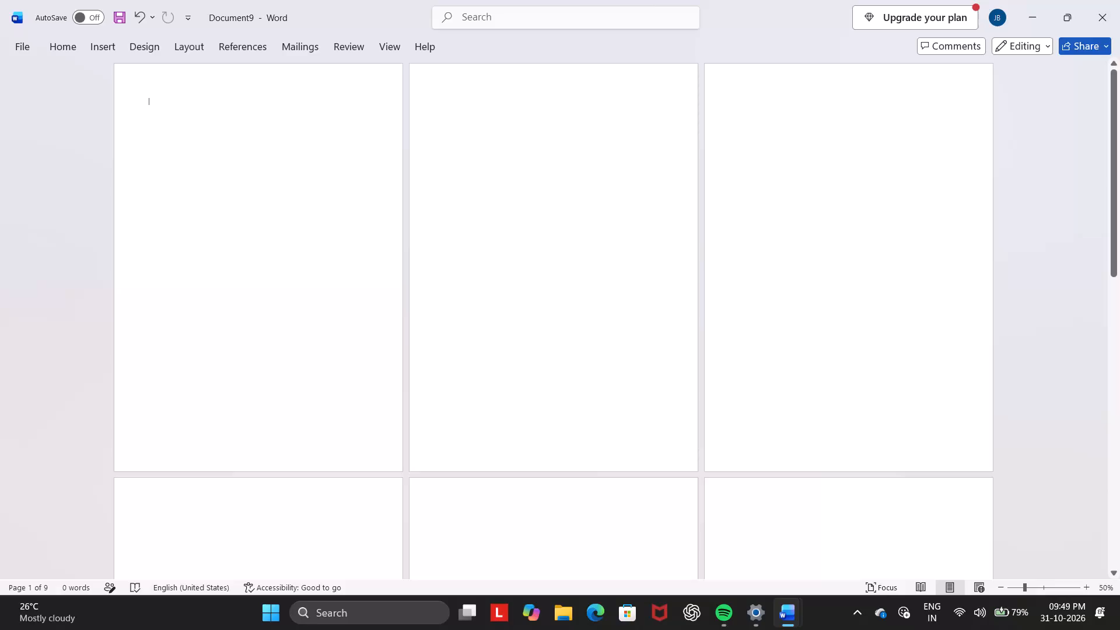
Enter the heading INTRODUCTION in capitals at the top of the first page.
key("shift+i")
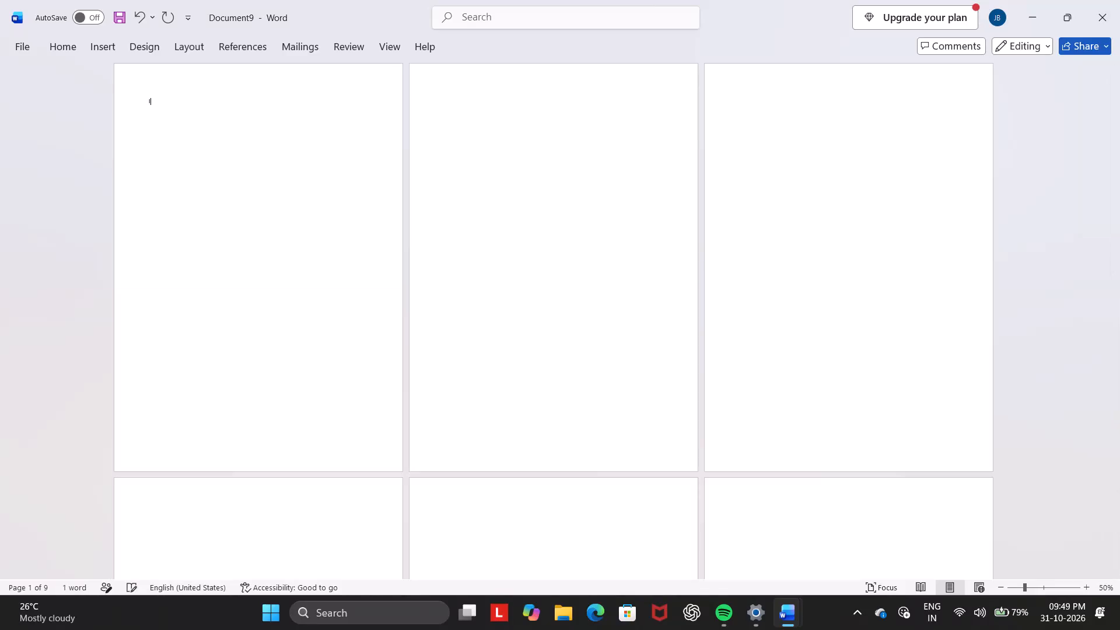
key("shift+n")
type("TR")
key("shift+o")
key("shift+d")
key("shift+u")
key("shift+c")
type("TION")
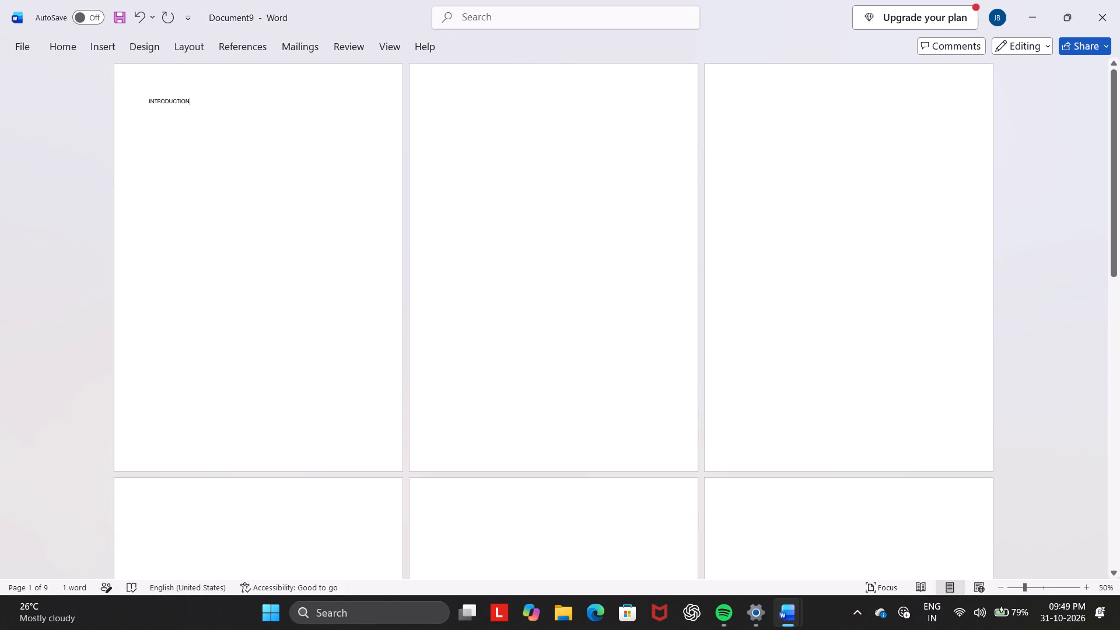
Format the INTRODUCTION heading in Arial Black at size 28 and place the cursor on the line below it.
left_click_drag(148, 99, 289, 117)
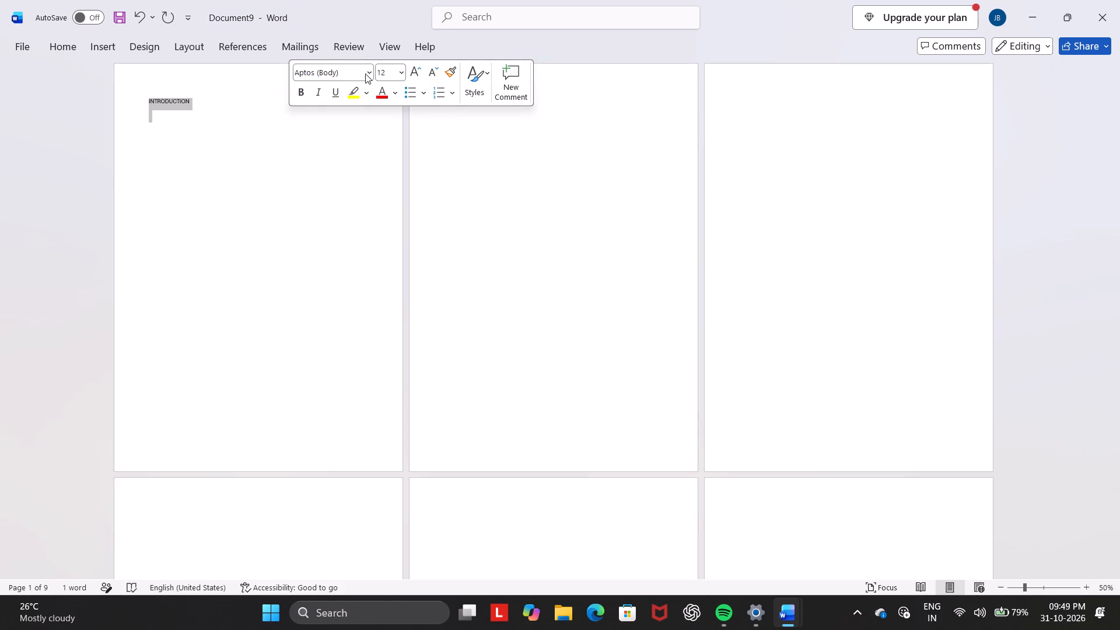
left_click(369, 71)
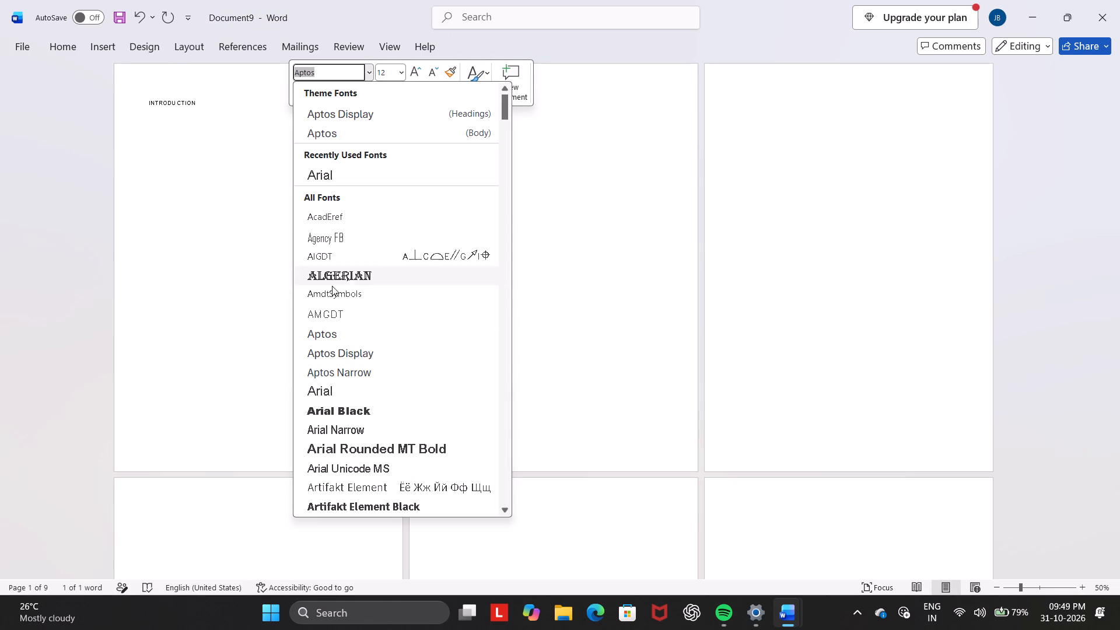
left_click(330, 409)
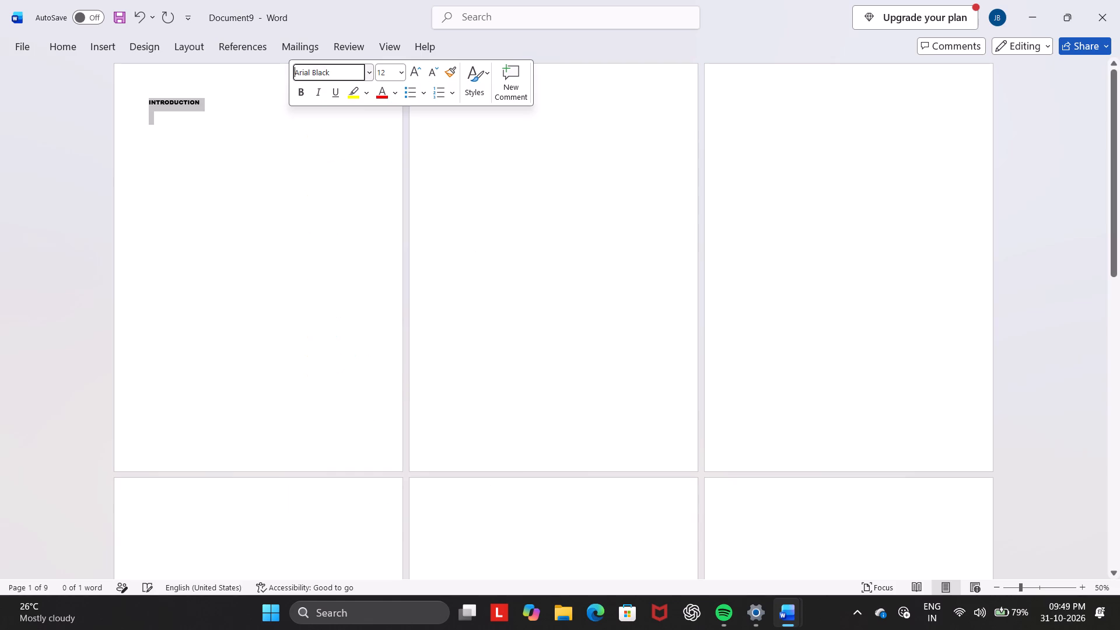
left_click(400, 73)
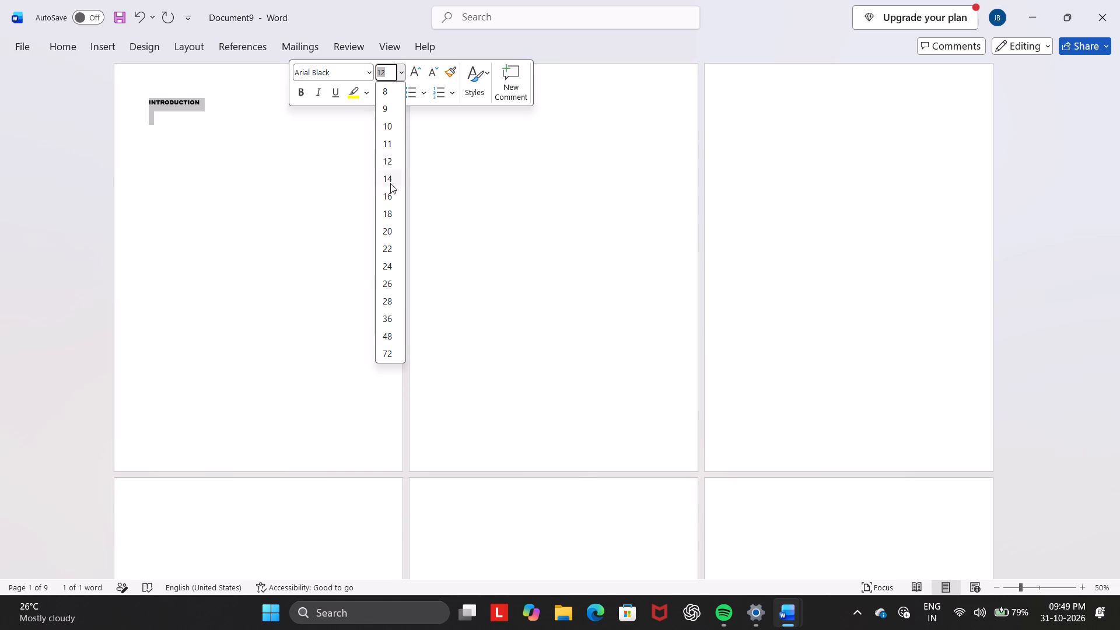
left_click(384, 294)
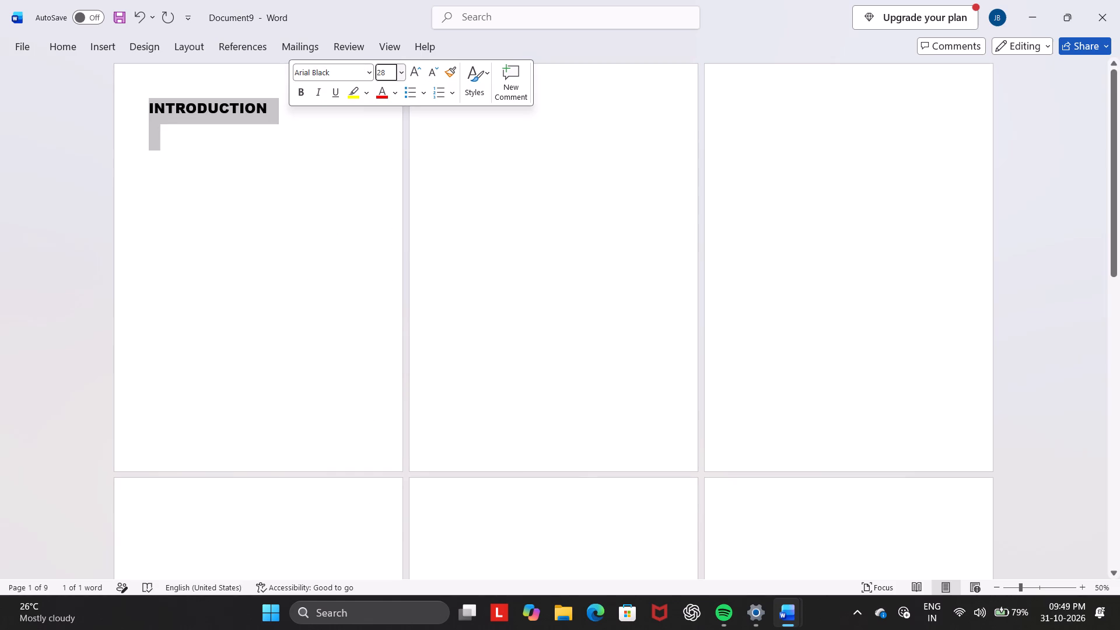
left_click(287, 114)
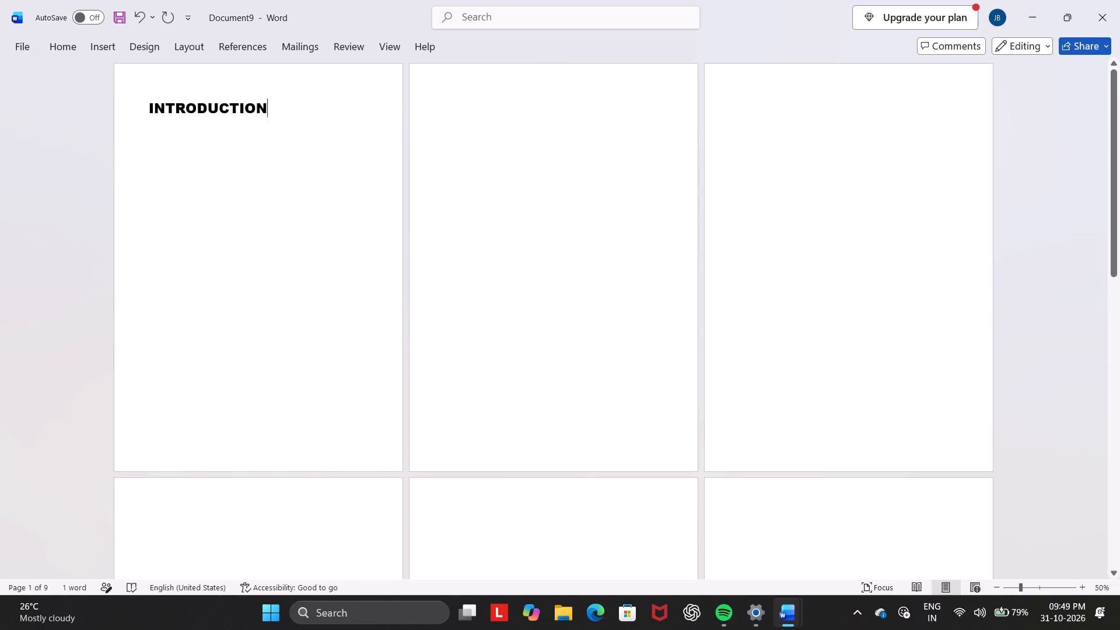
left_click(153, 129)
Minimize the document windows from Document9 through Document4, and close the blank Document3.
left_click(1039, 16)
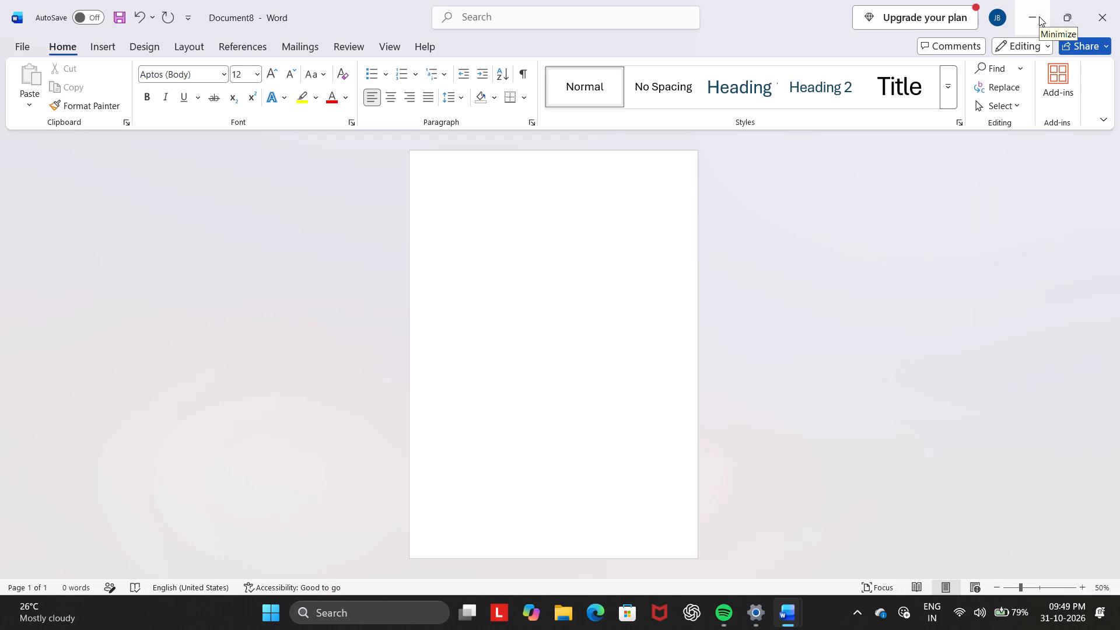
left_click(1039, 16)
left_click(1039, 16)
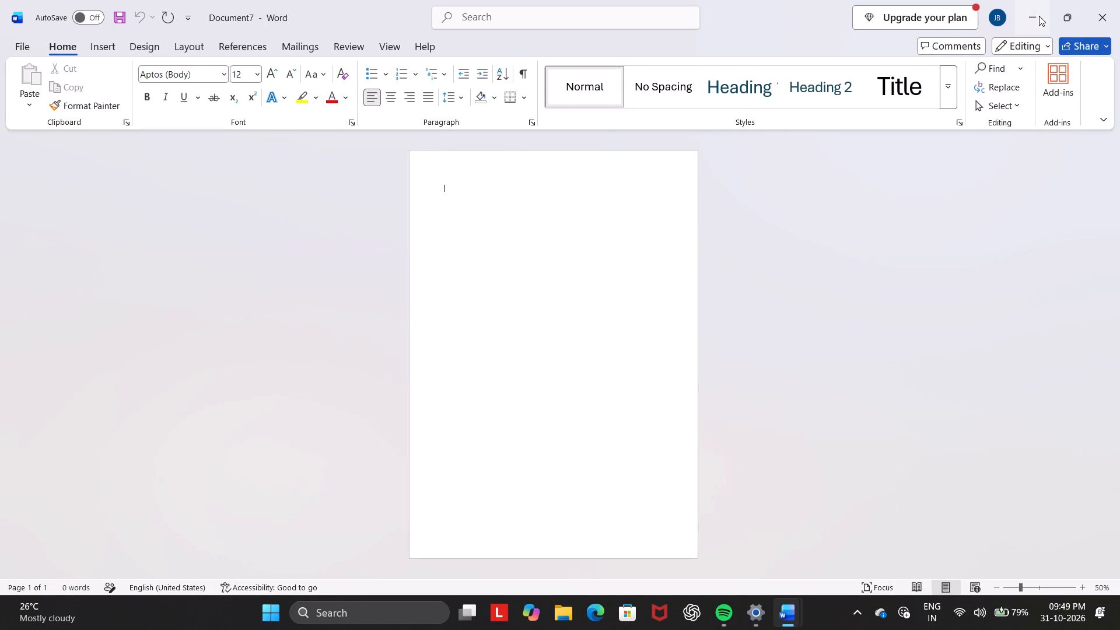
left_click(1037, 15)
double_click(1039, 15)
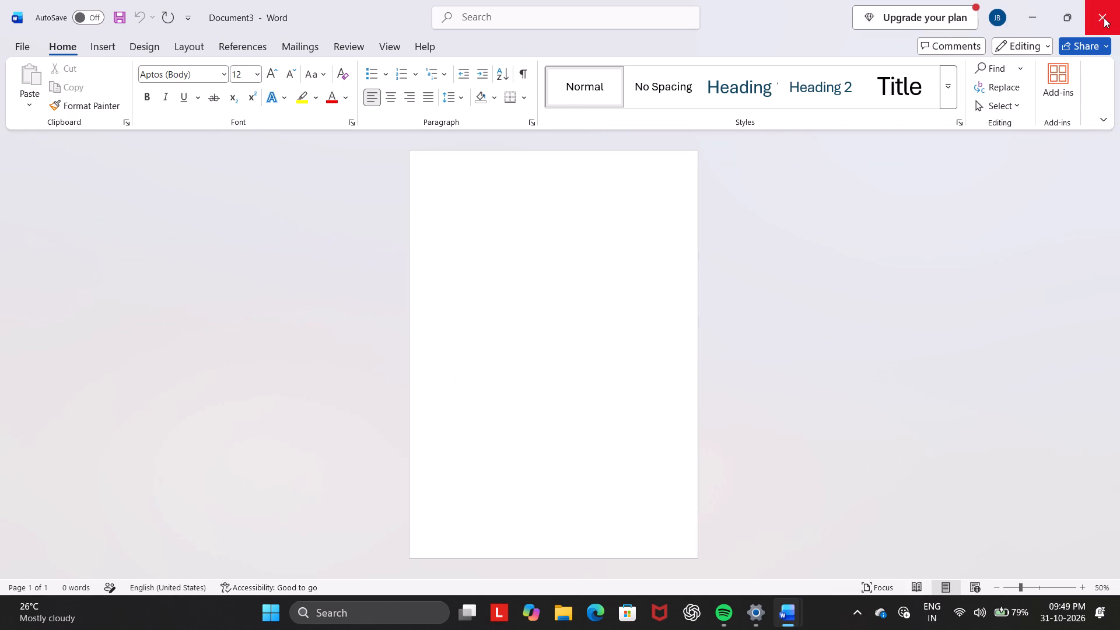
left_click_drag(1106, 17, 1107, 10)
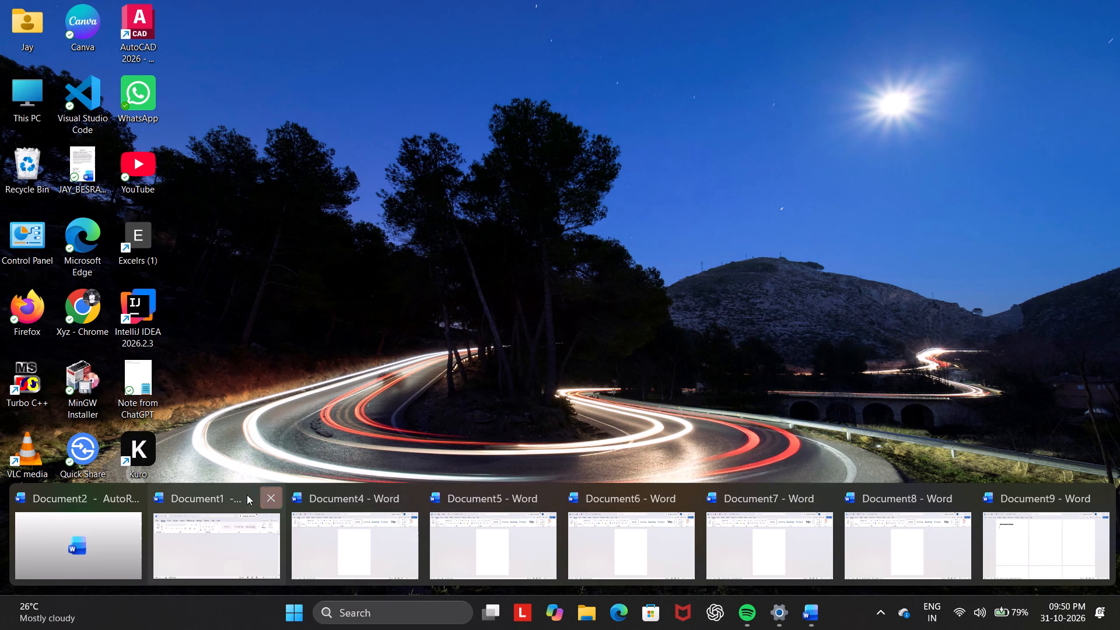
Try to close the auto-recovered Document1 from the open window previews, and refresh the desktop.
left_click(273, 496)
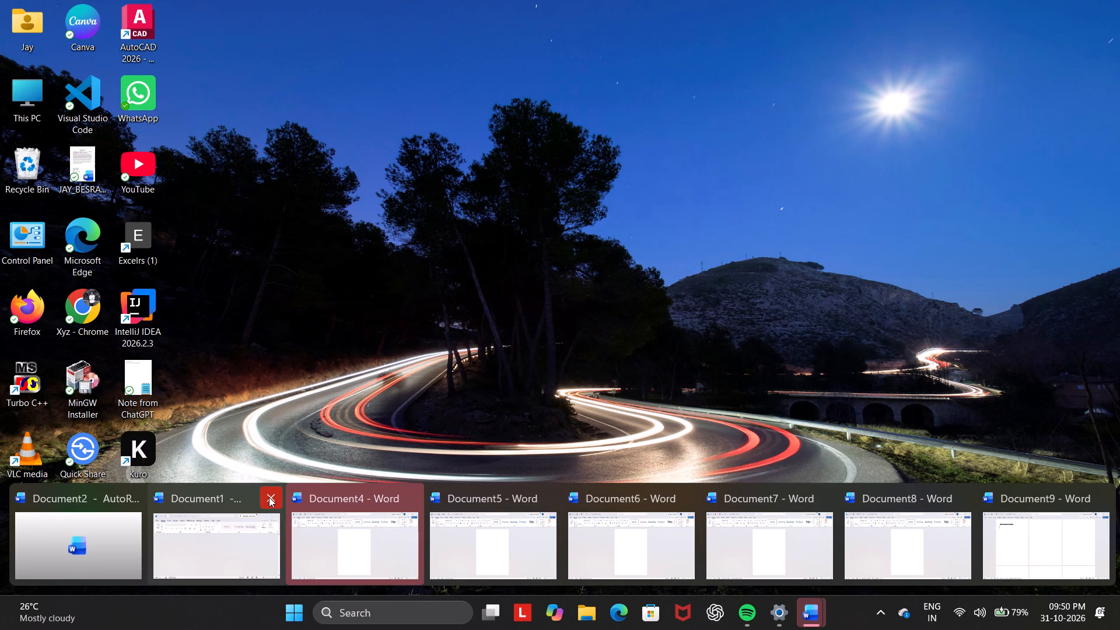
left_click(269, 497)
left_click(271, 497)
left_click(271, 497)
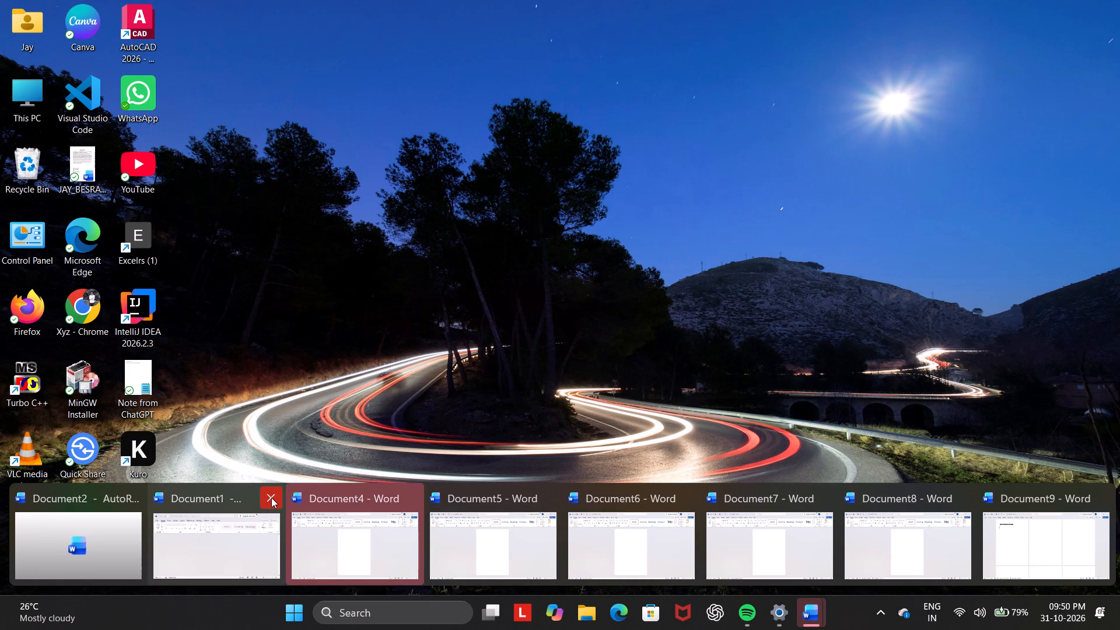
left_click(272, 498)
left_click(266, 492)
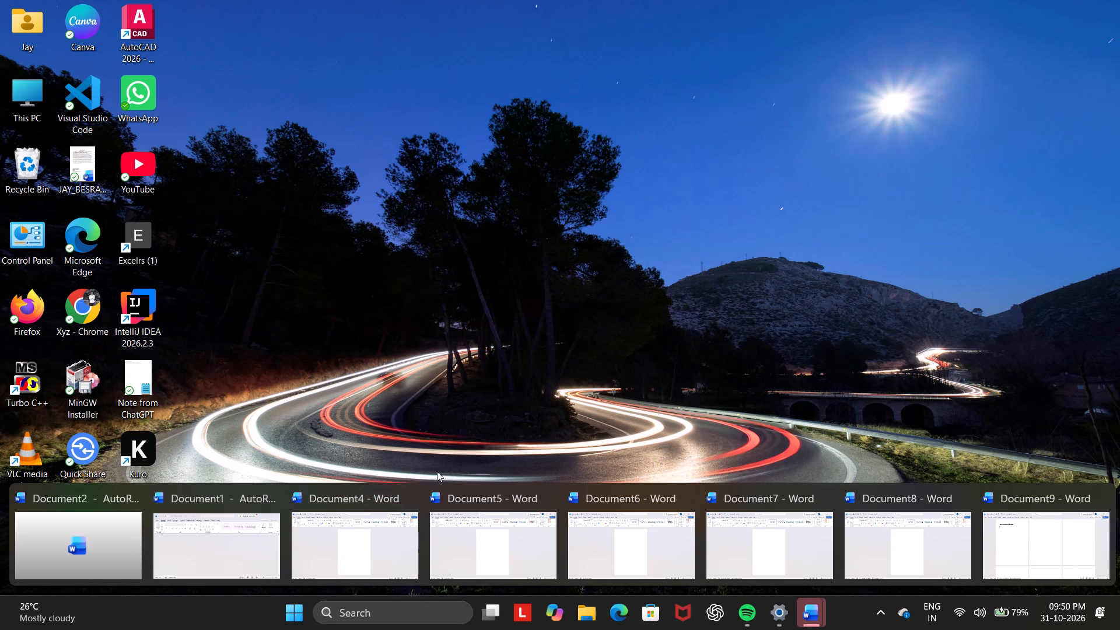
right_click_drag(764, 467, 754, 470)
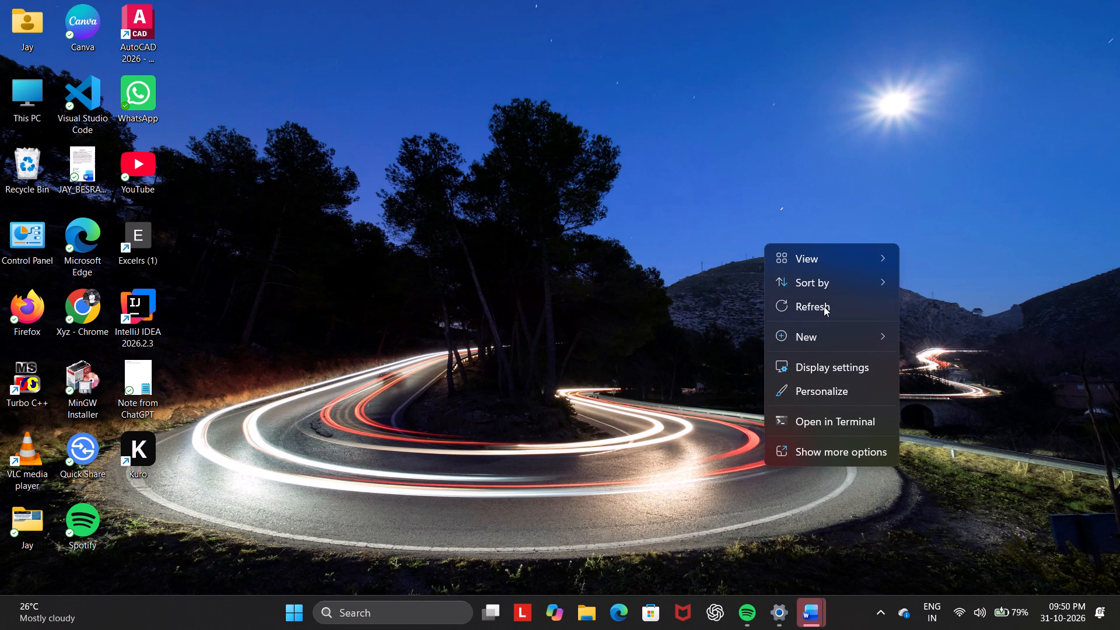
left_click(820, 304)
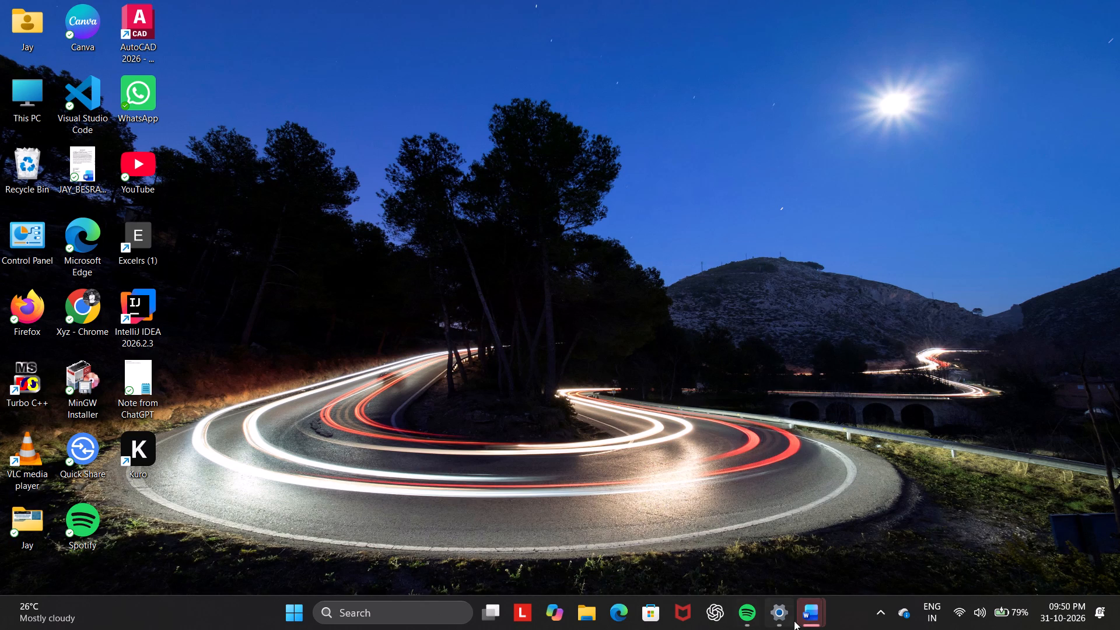
Close the blank Document4, Document5, Document6 and Document7 windows.
left_click(811, 617)
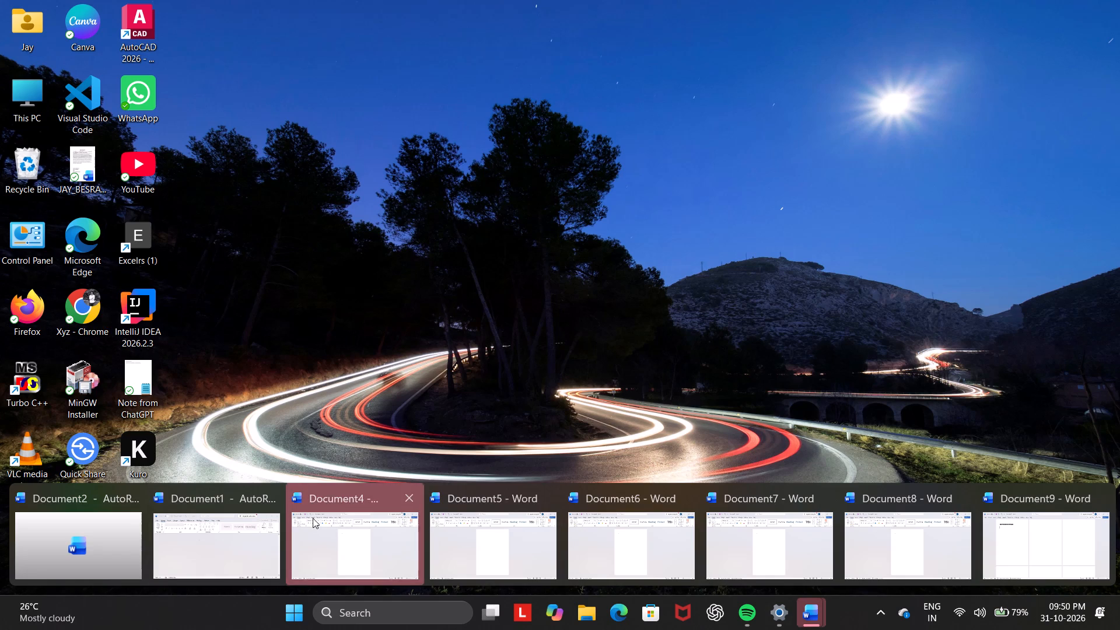
left_click(412, 495)
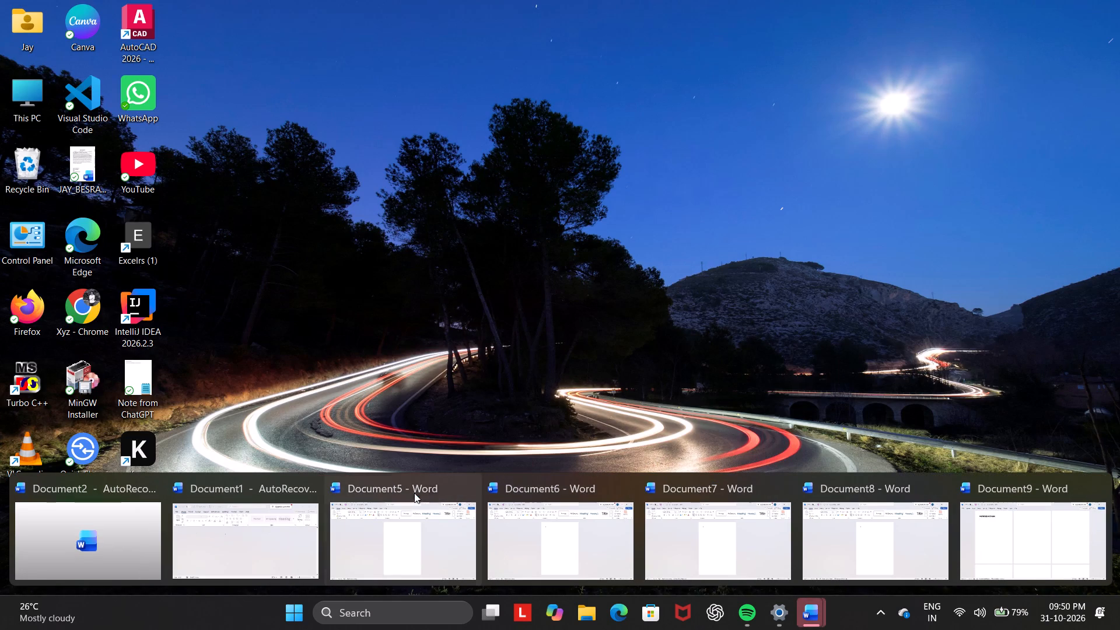
left_click(461, 487)
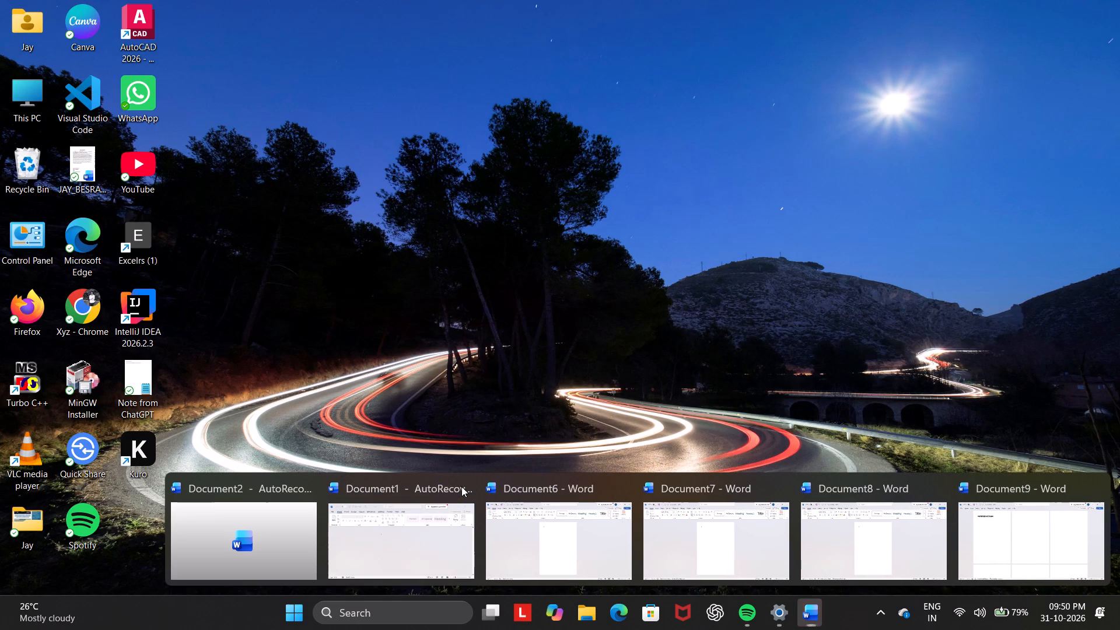
left_click(466, 488)
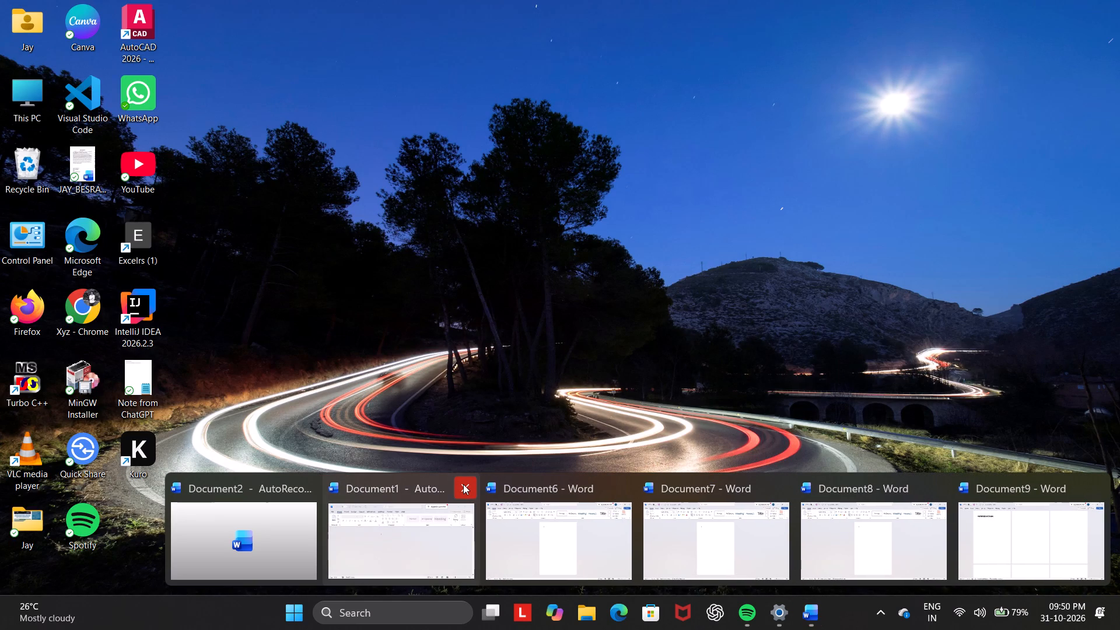
left_click(463, 484)
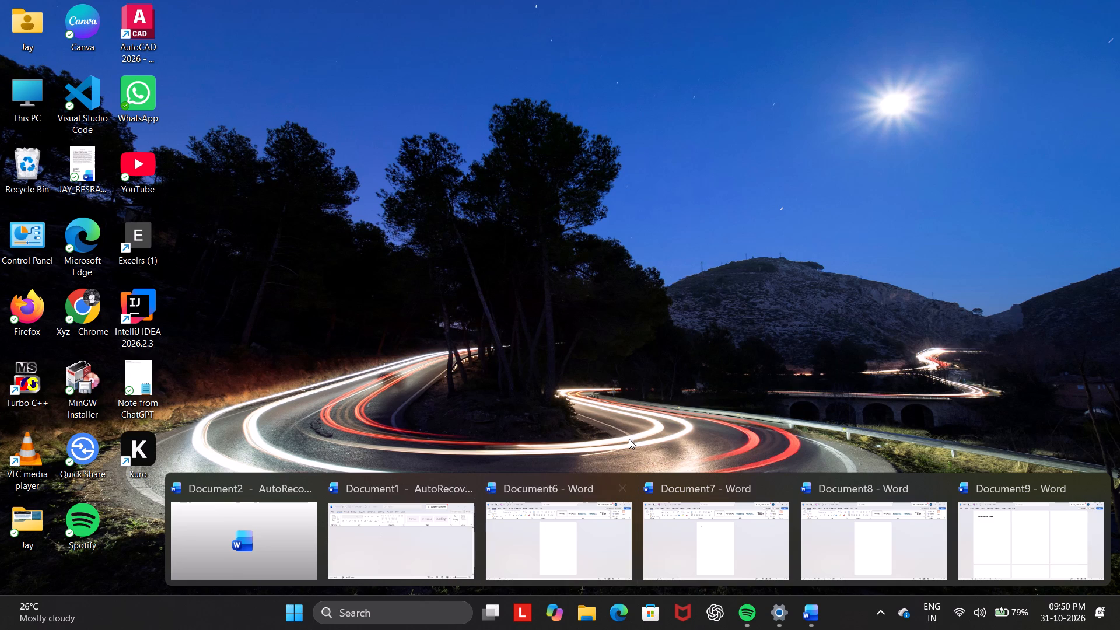
left_click(624, 485)
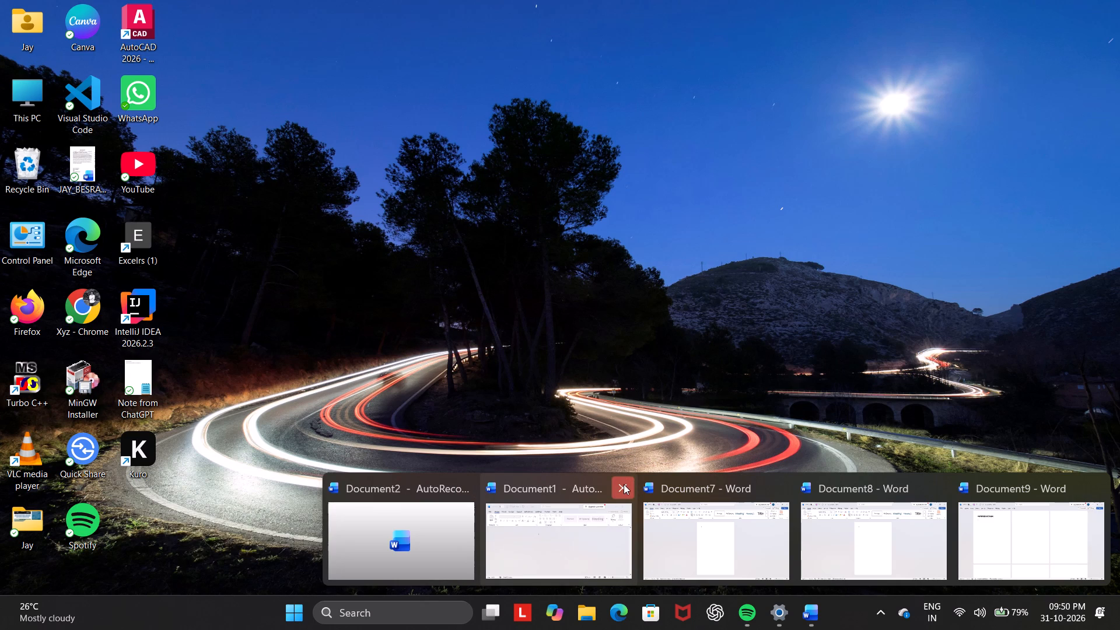
left_click(783, 488)
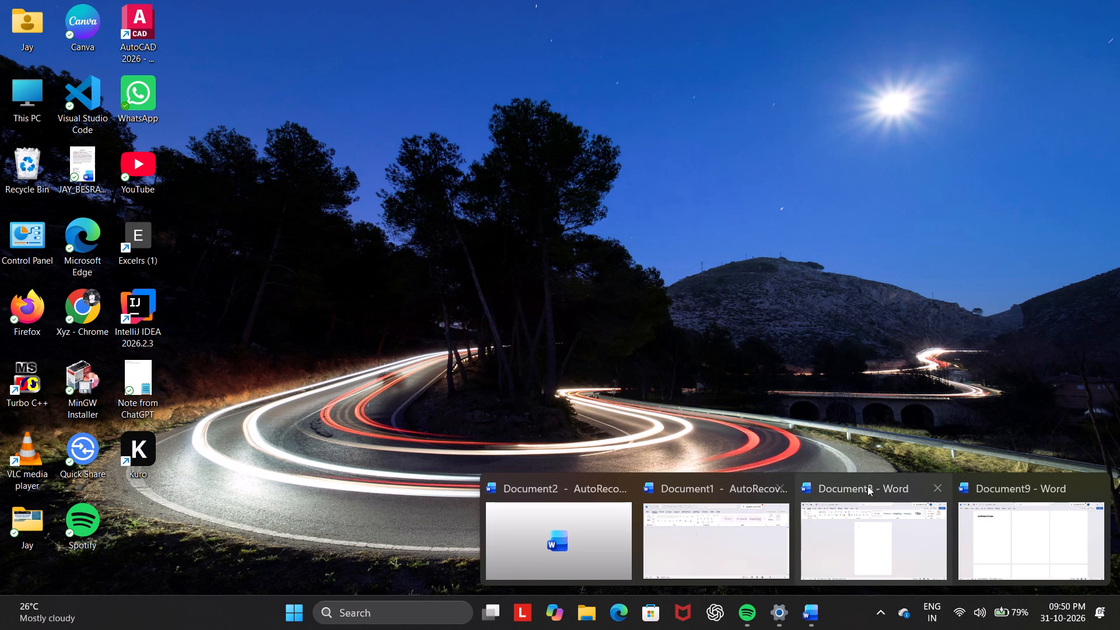
Close the blank Document8 without saving its changes.
left_click(939, 494)
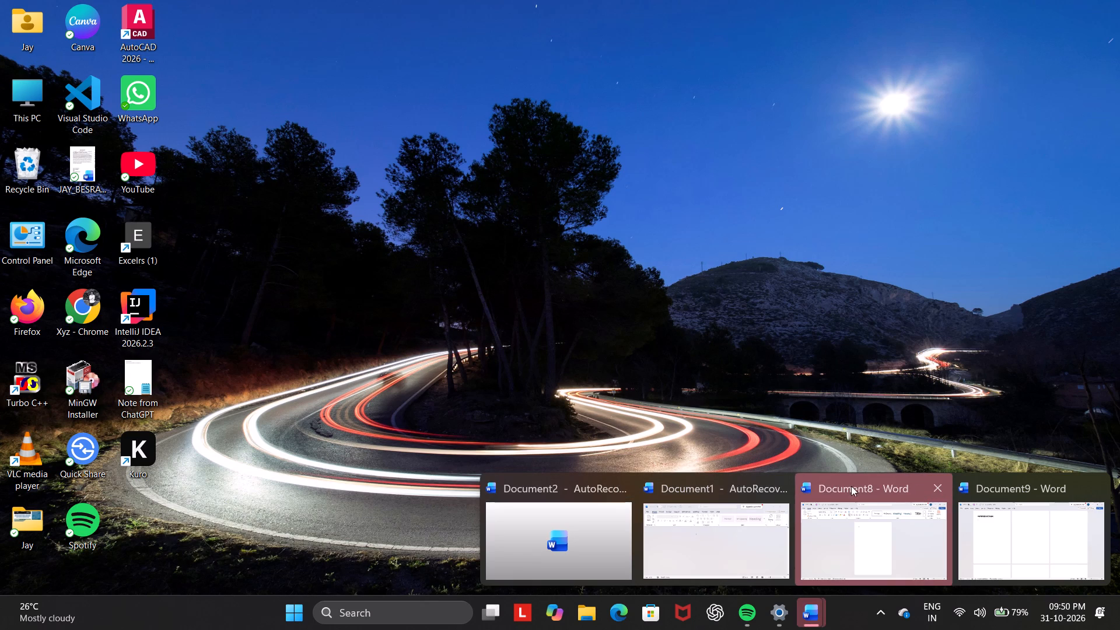
left_click(776, 484)
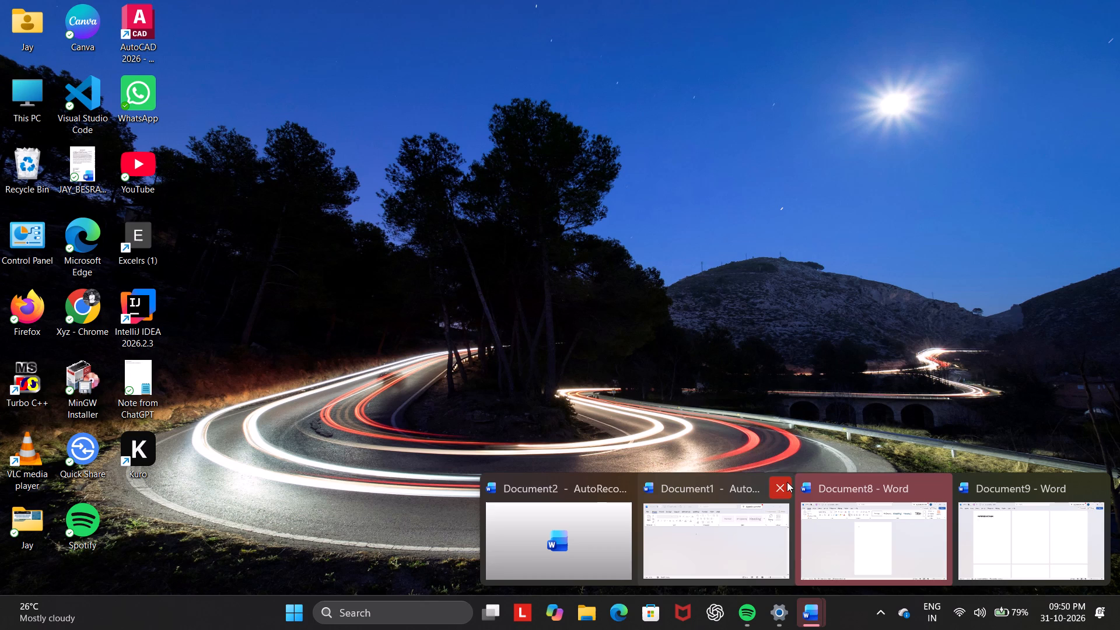
left_click(780, 393)
right_click(745, 371)
left_click(811, 204)
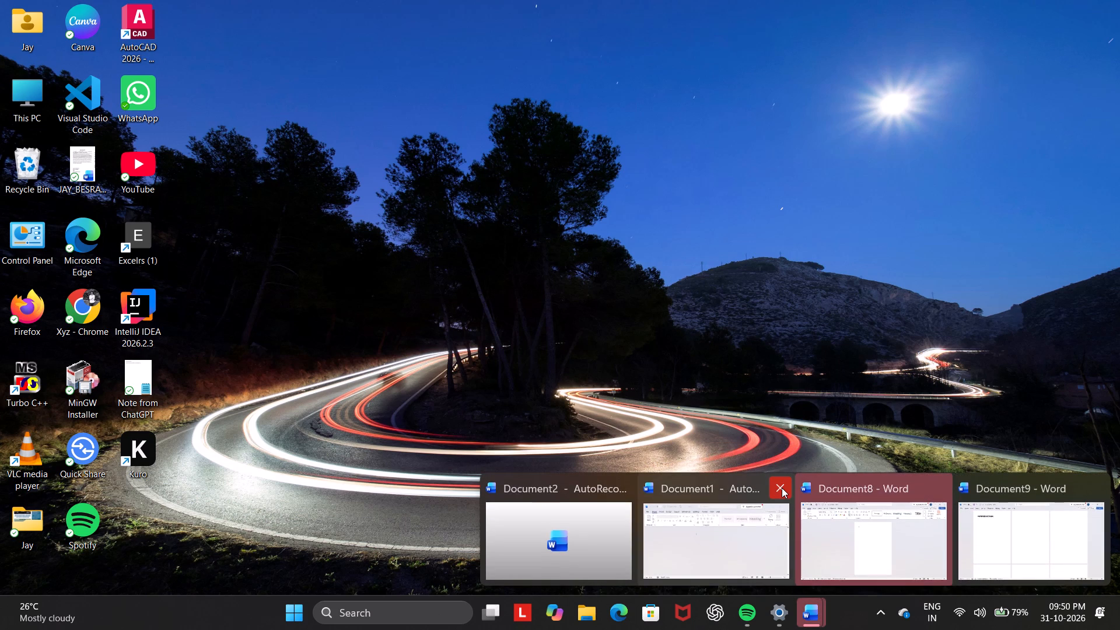
left_click(782, 488)
left_click(782, 484)
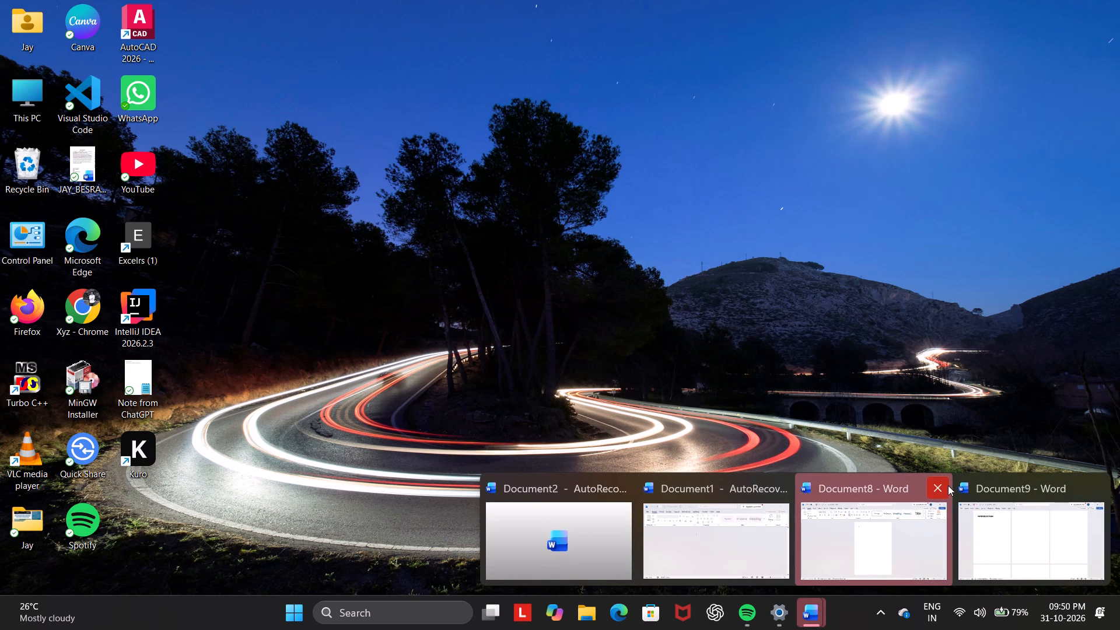
left_click(936, 482)
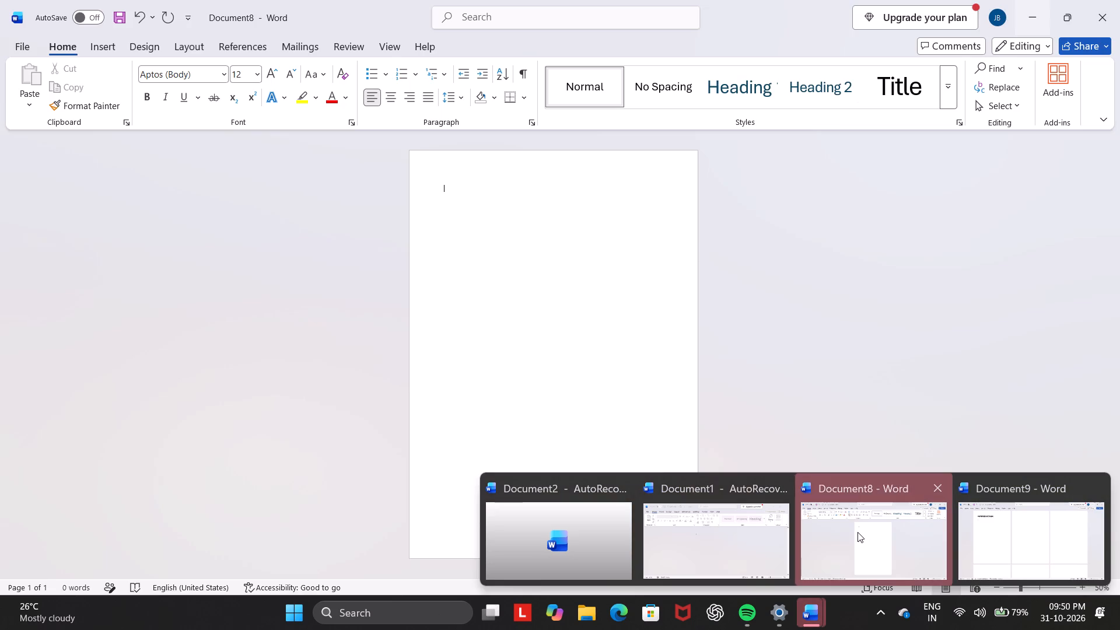
left_click(857, 531)
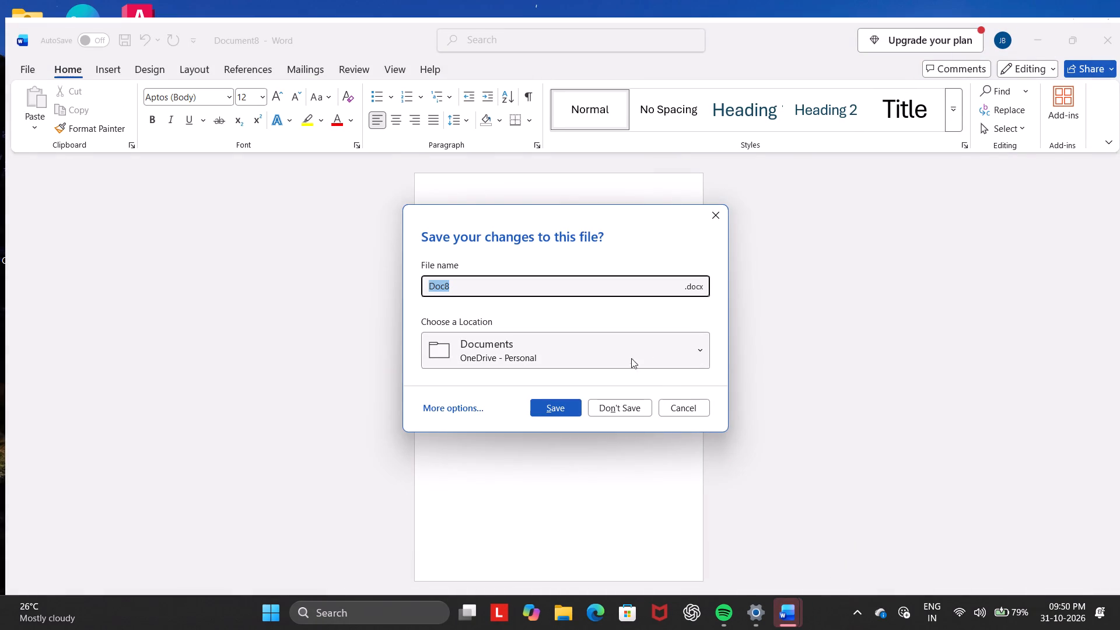
left_click(626, 403)
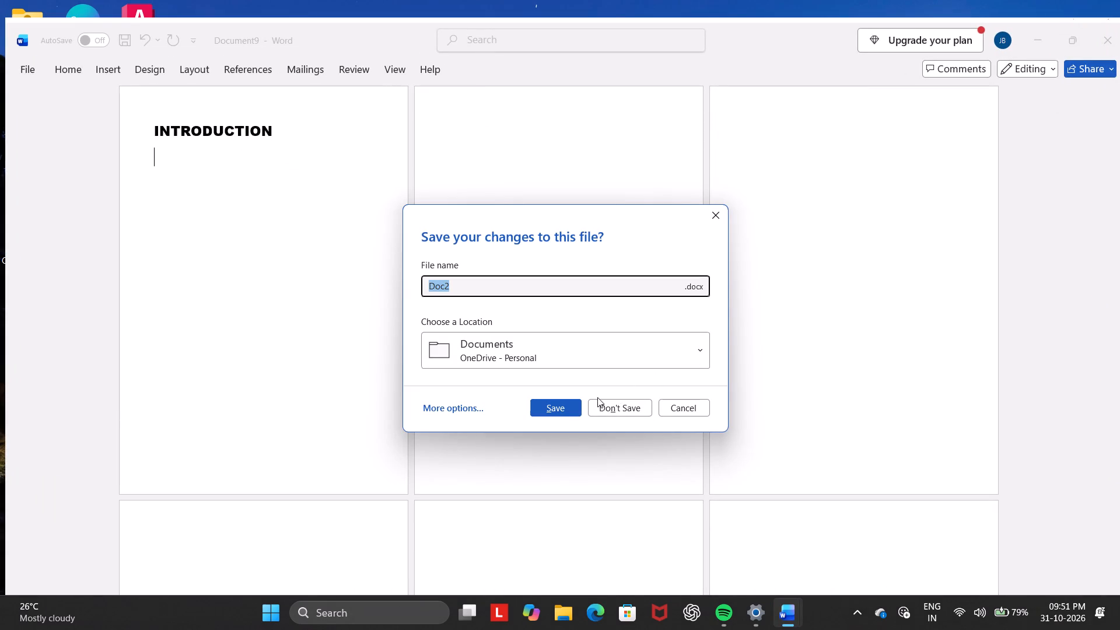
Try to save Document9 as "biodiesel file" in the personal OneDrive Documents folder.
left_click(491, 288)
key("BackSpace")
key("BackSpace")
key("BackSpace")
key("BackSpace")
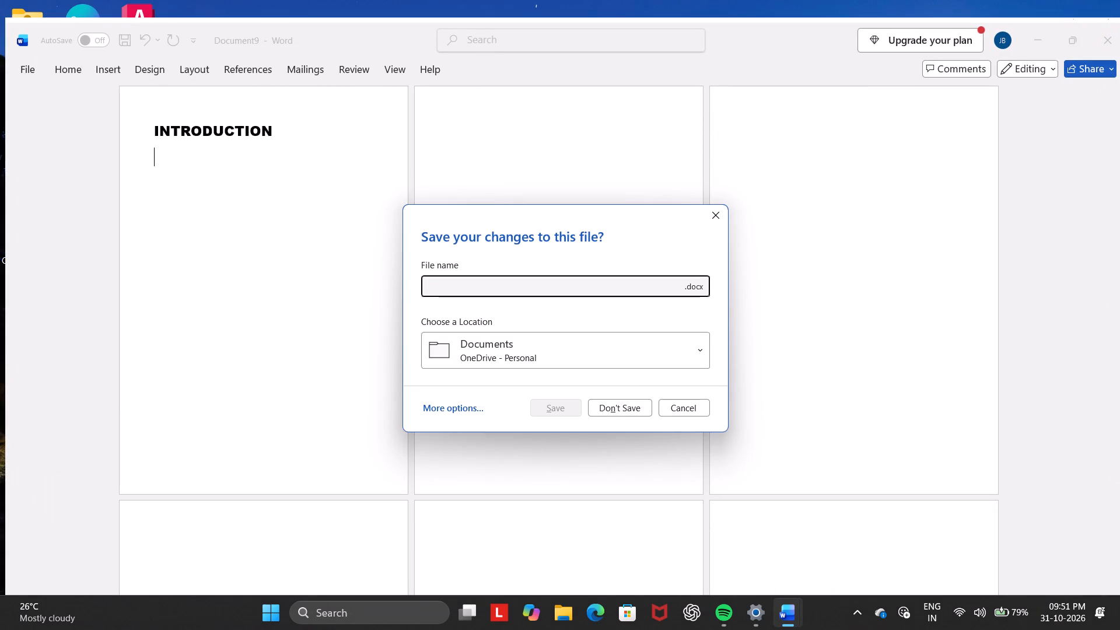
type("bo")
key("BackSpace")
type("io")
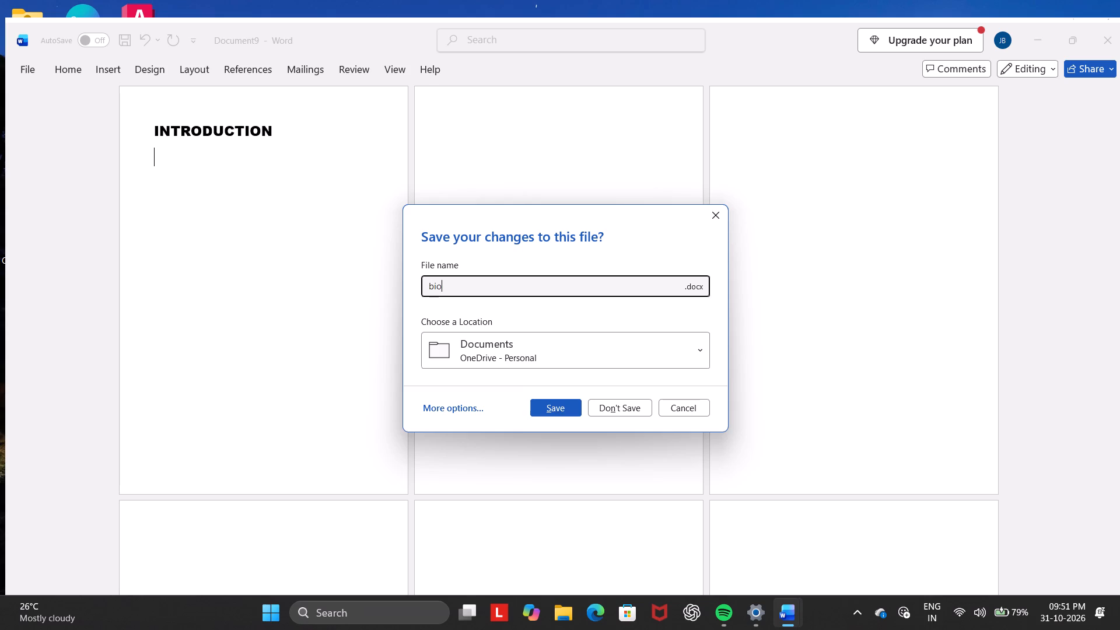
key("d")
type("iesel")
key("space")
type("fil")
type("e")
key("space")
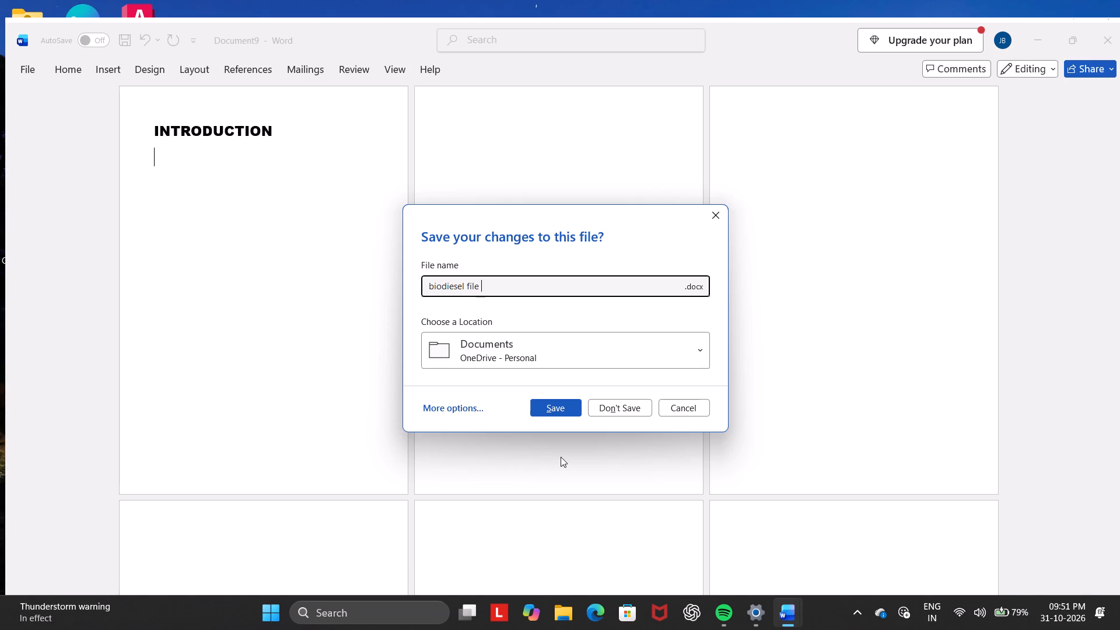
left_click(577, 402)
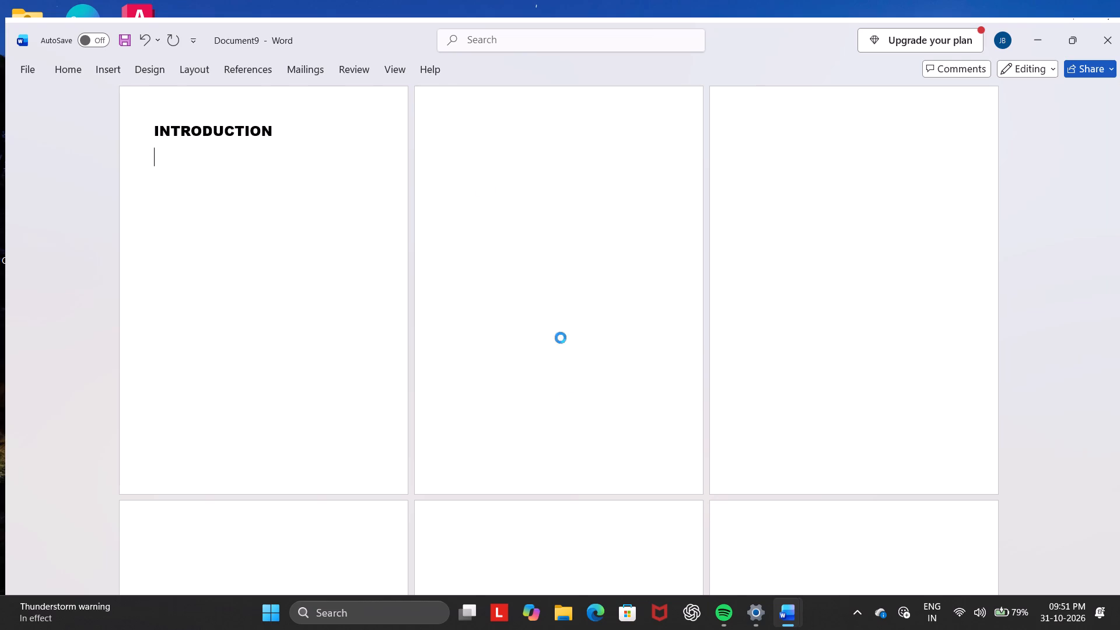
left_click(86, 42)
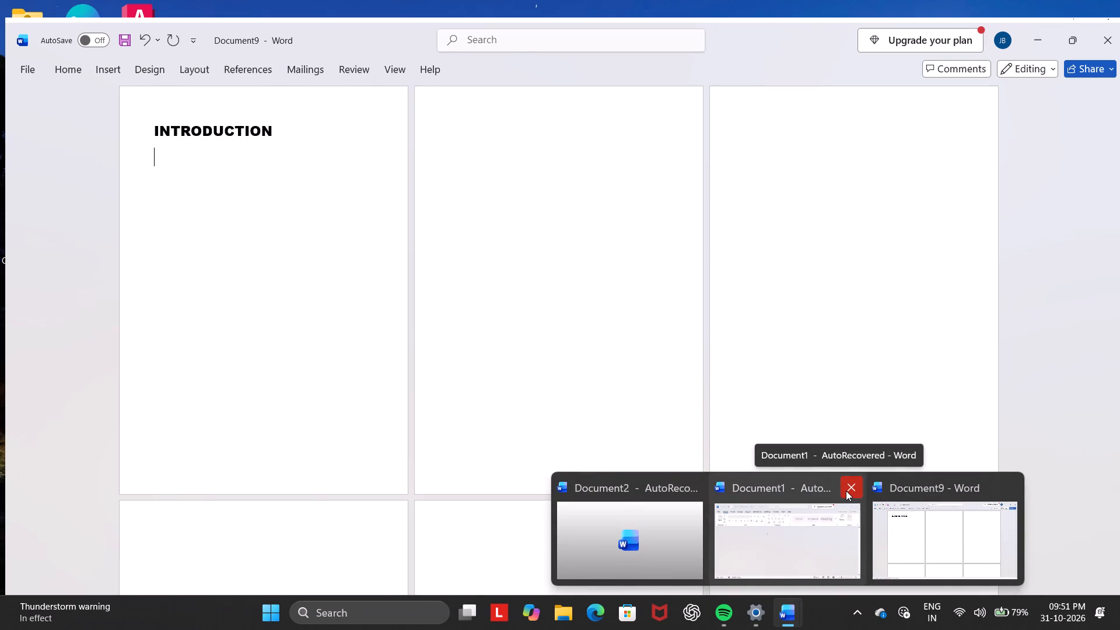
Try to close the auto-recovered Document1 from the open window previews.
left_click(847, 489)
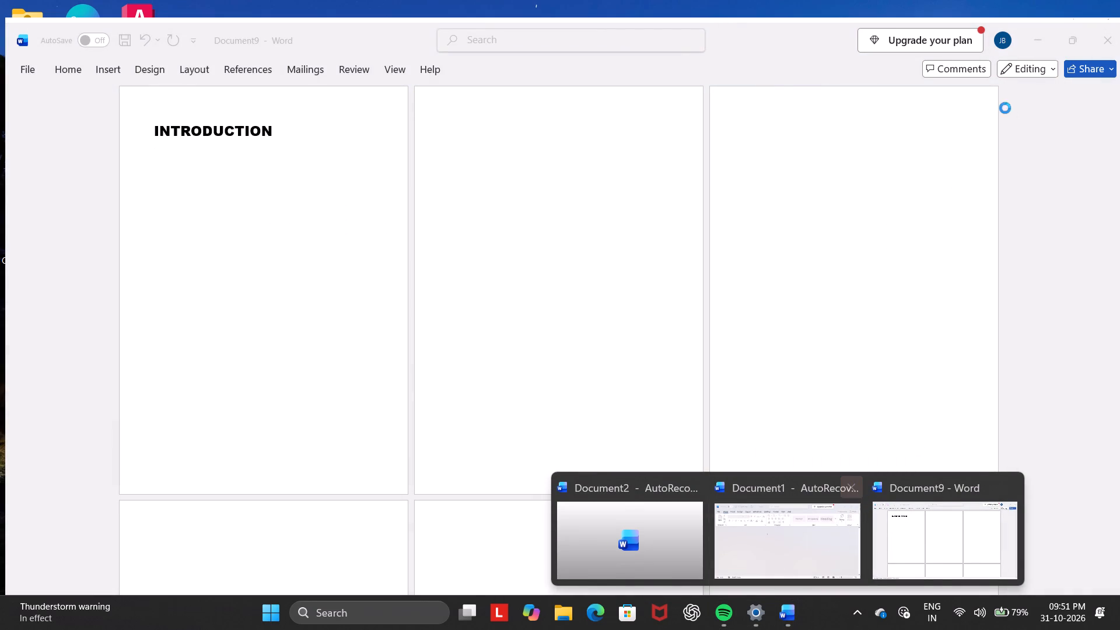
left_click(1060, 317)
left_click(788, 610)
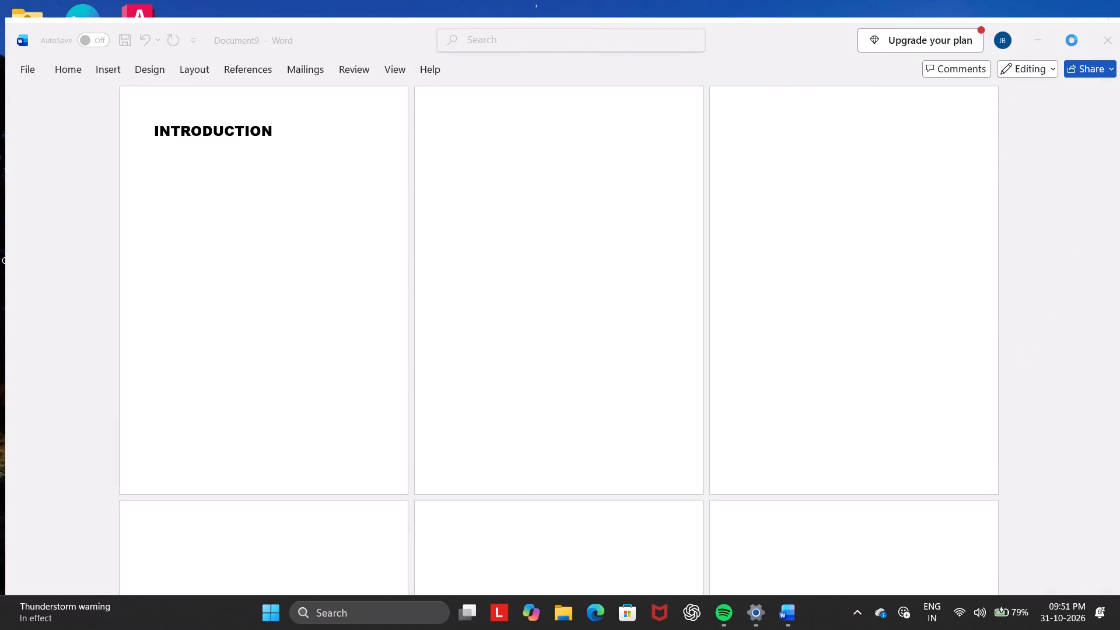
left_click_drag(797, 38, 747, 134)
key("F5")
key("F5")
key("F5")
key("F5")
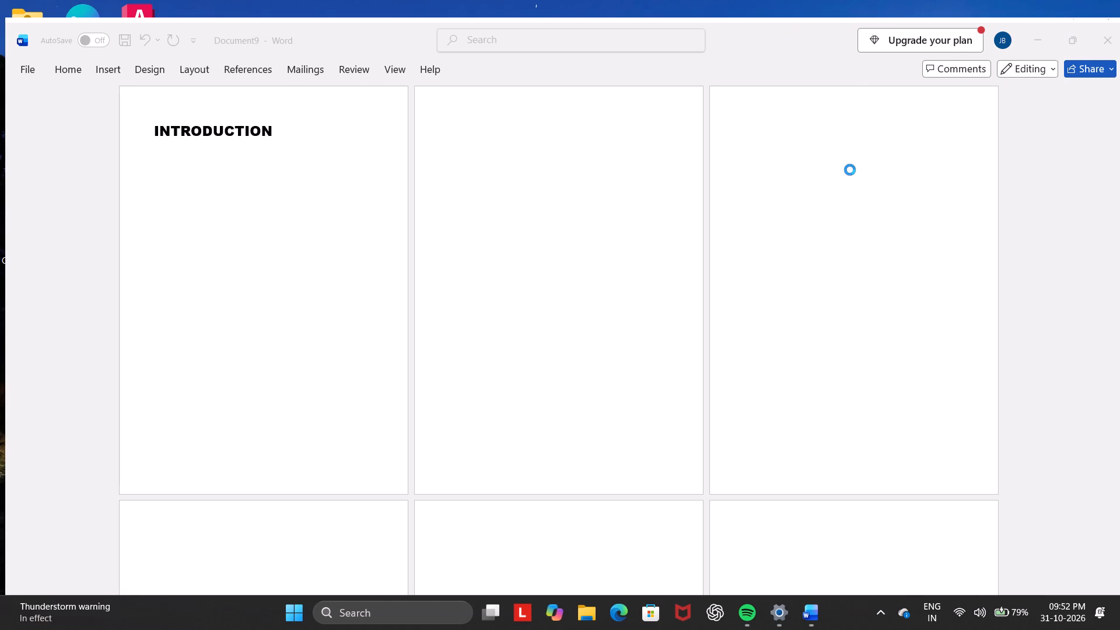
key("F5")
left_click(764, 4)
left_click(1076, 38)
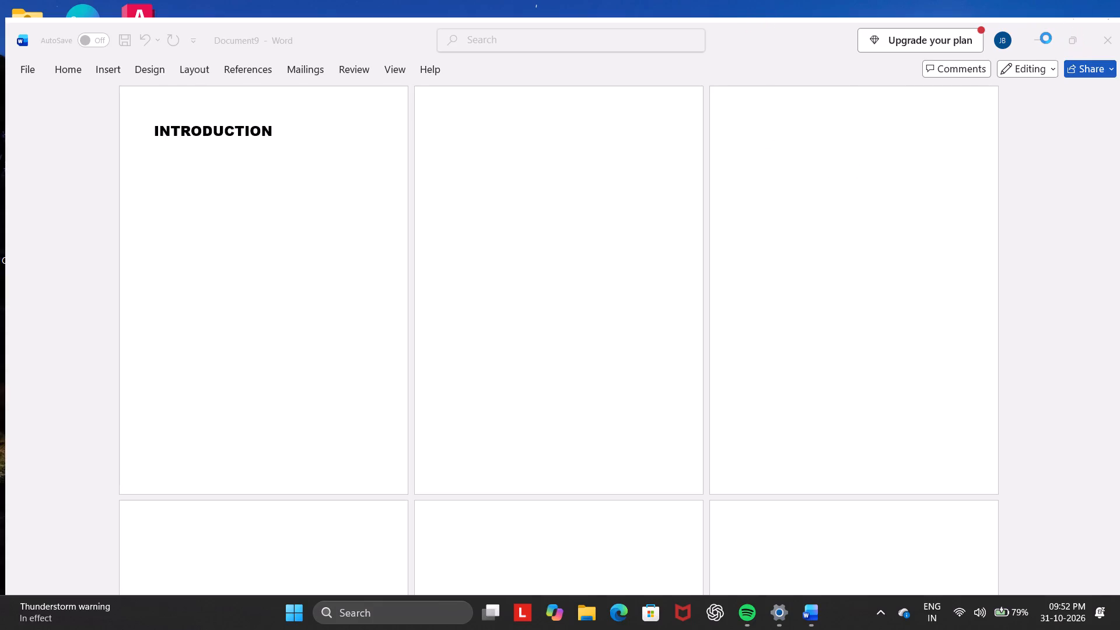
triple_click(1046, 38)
Switch to the Settings window to check the Wi-Fi connection, and minimize it again.
left_click(780, 620)
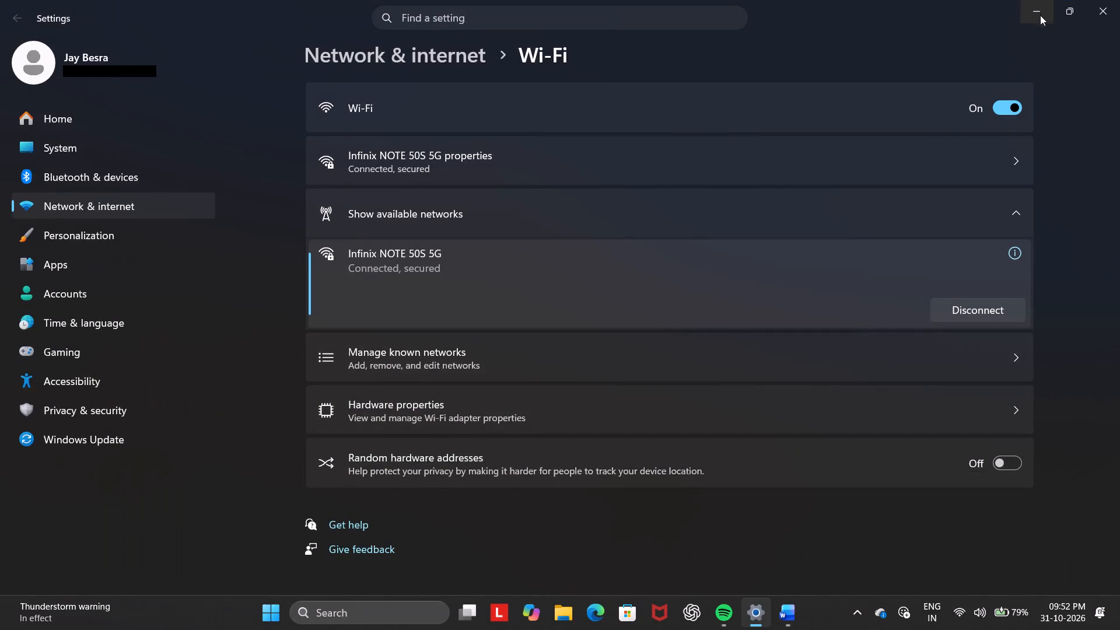
left_click(1040, 10)
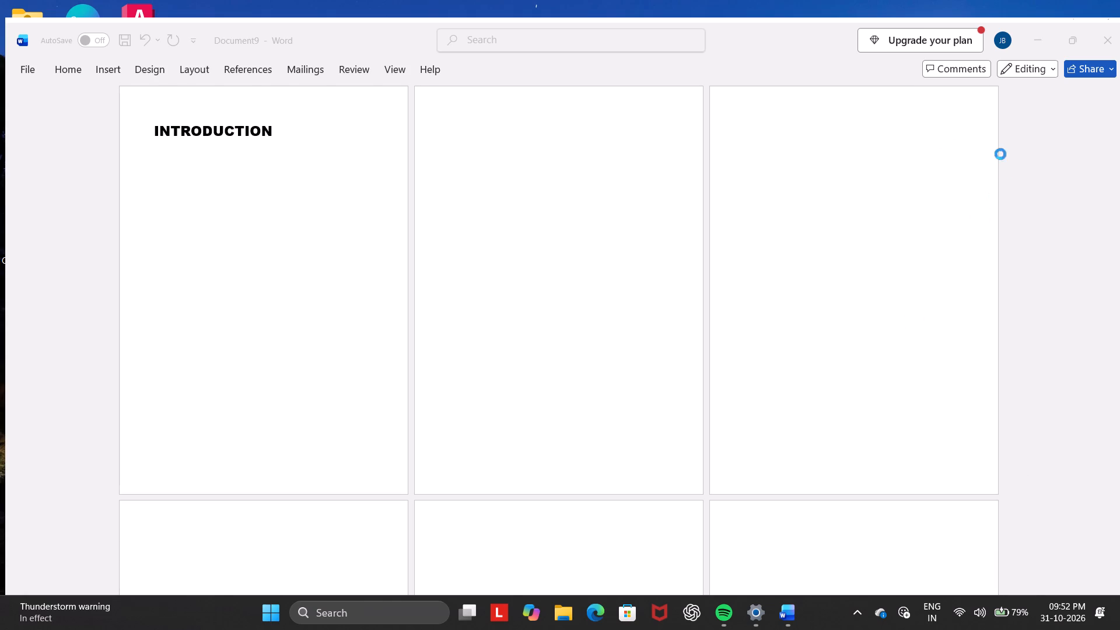
Switch back to the Document9 window containing the INTRODUCTION heading from the open Word windows.
left_click(267, 215)
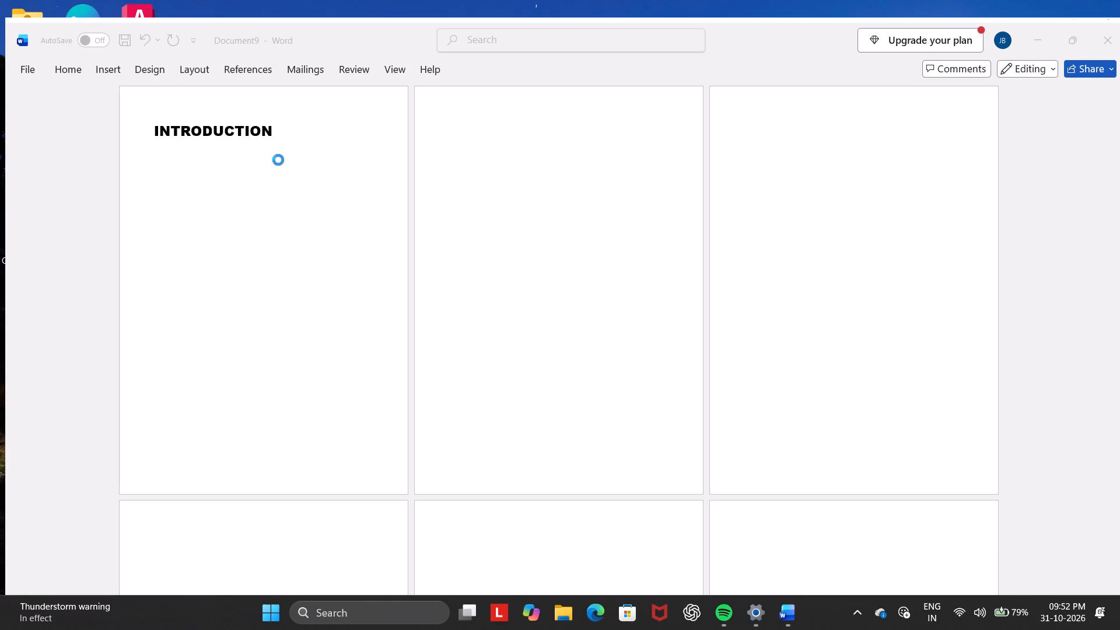
left_click(278, 159)
right_click(901, 460)
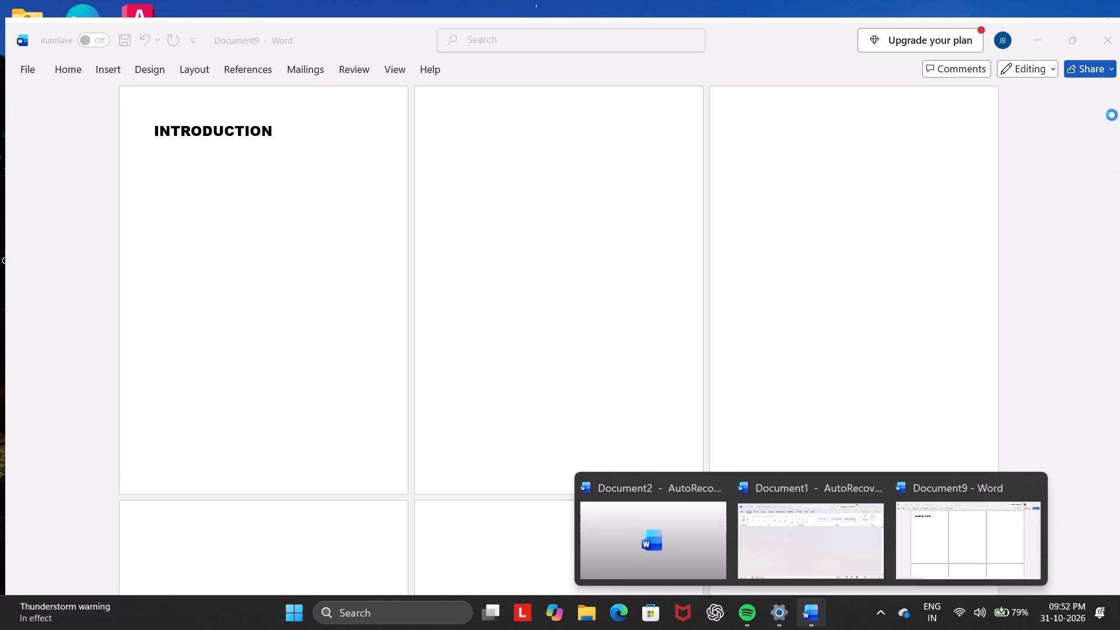
left_click(997, 552)
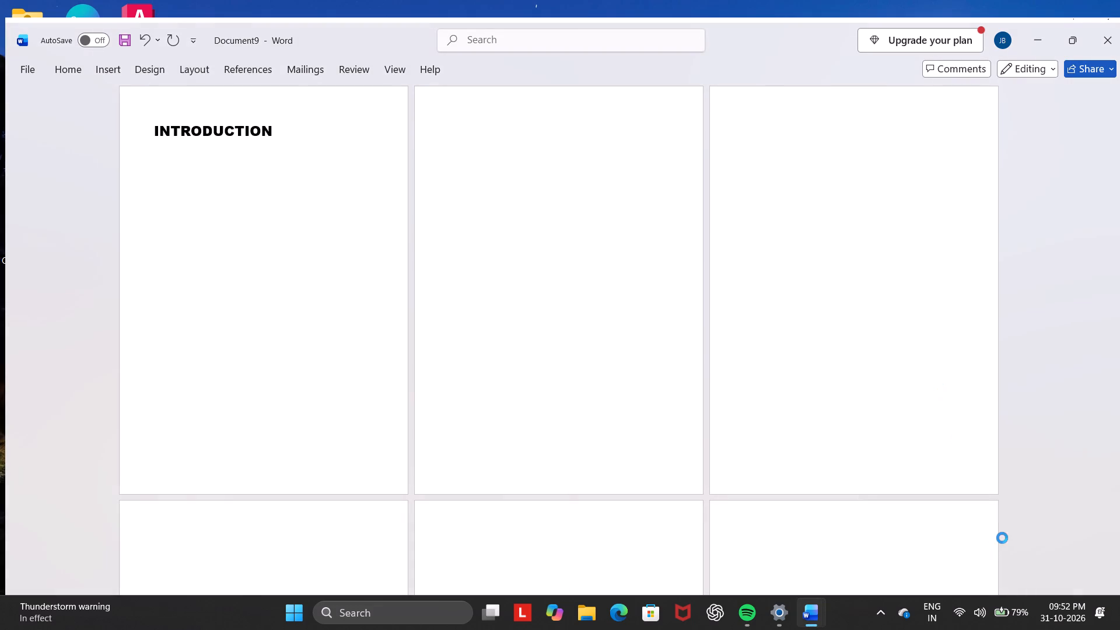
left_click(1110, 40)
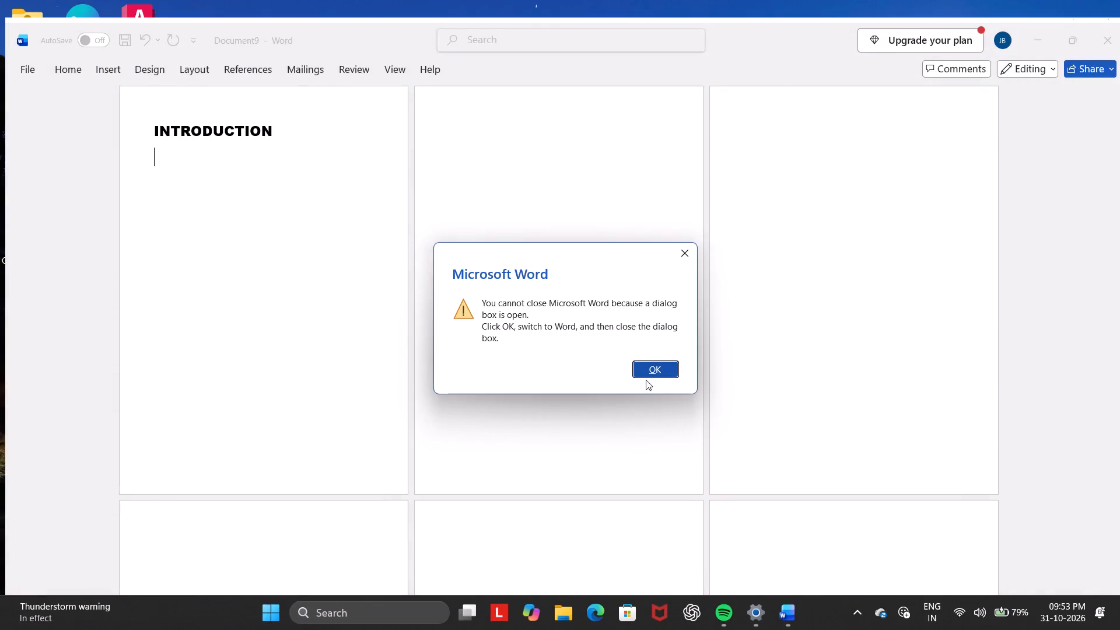
Turn on AutoSave for Document9 by uploading it to the personal OneDrive under the name "biodiesel file".
left_click(98, 32)
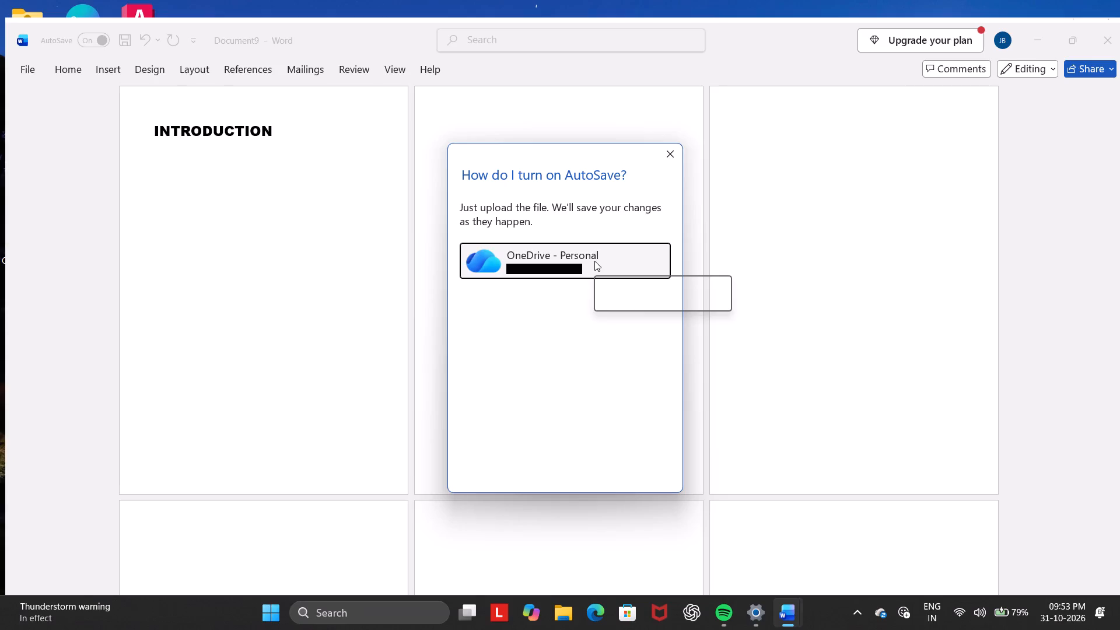
left_click(594, 261)
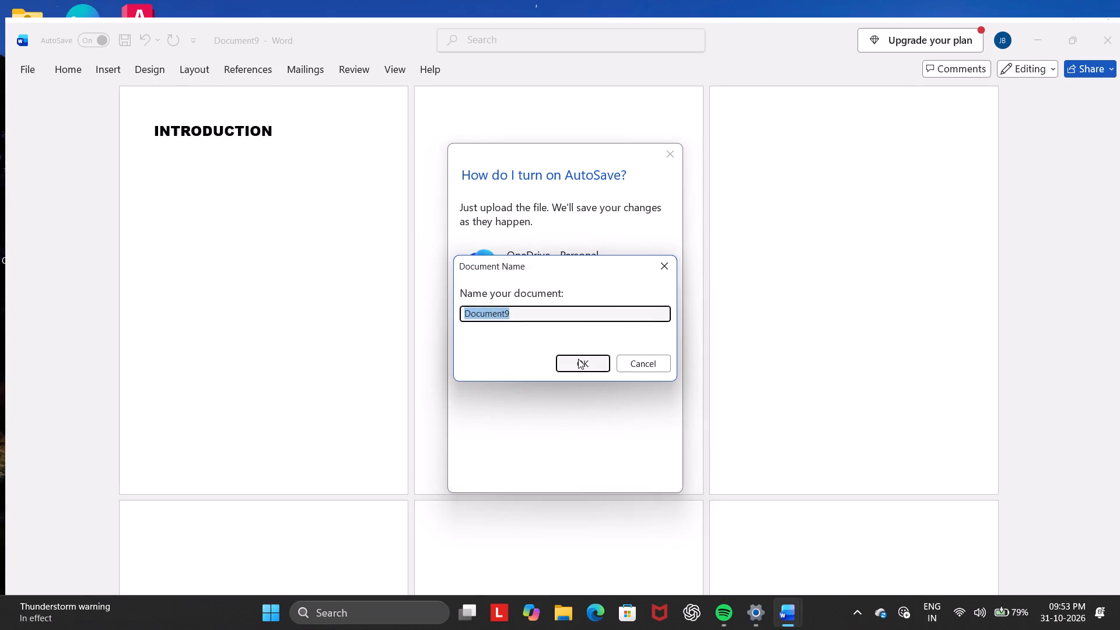
left_click(569, 302)
key("BackSpace")
key("b")
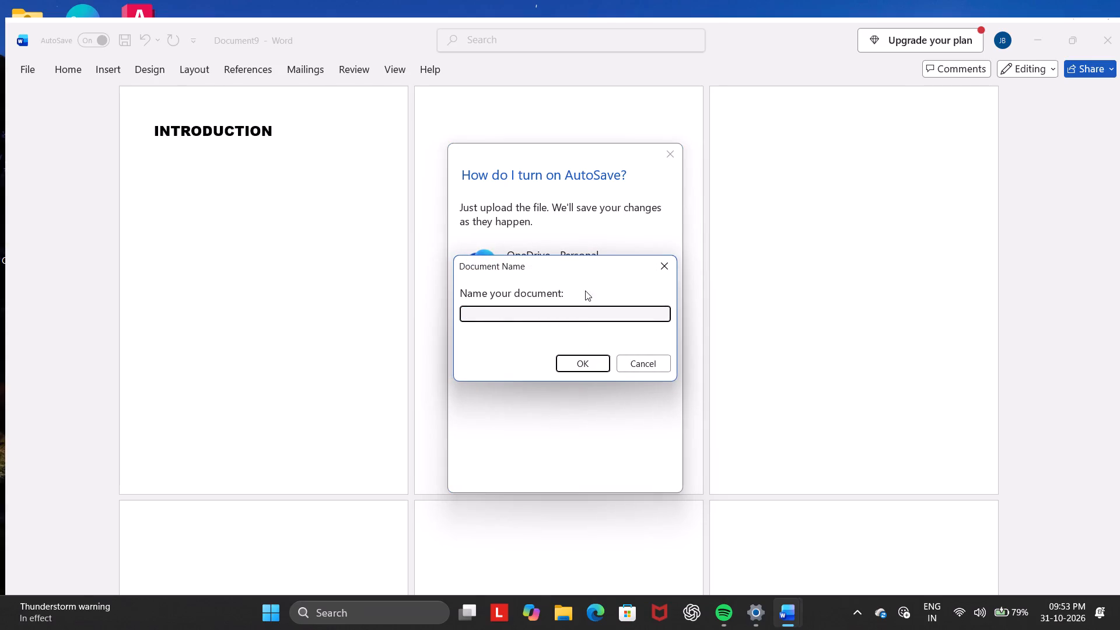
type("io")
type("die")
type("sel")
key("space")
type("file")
left_click(593, 359)
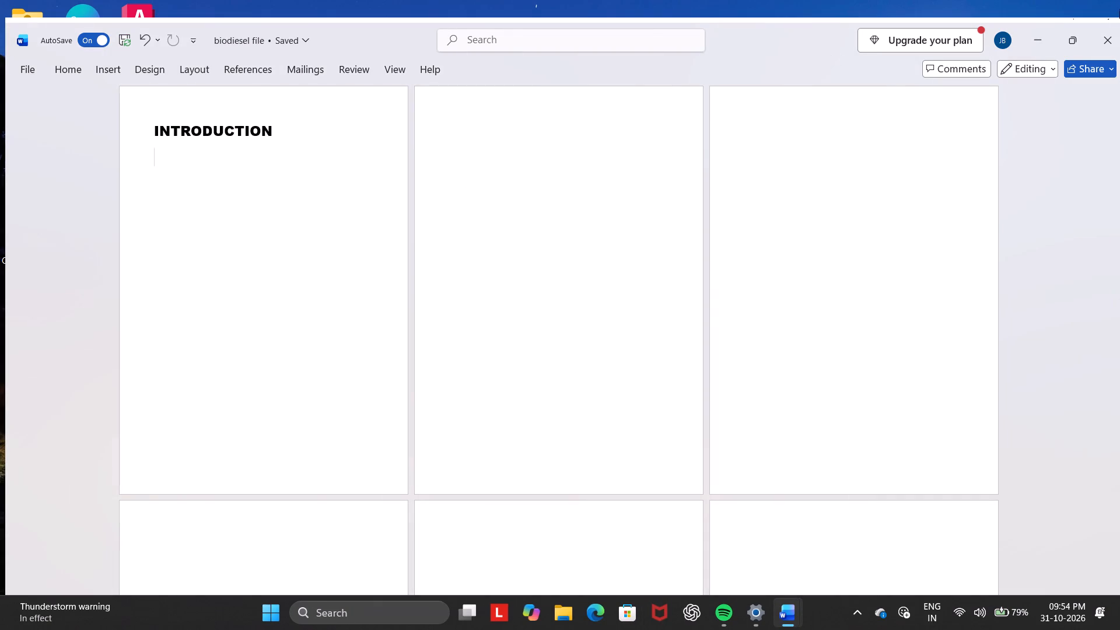
Close the "biodiesel file" document window.
left_click(1112, 32)
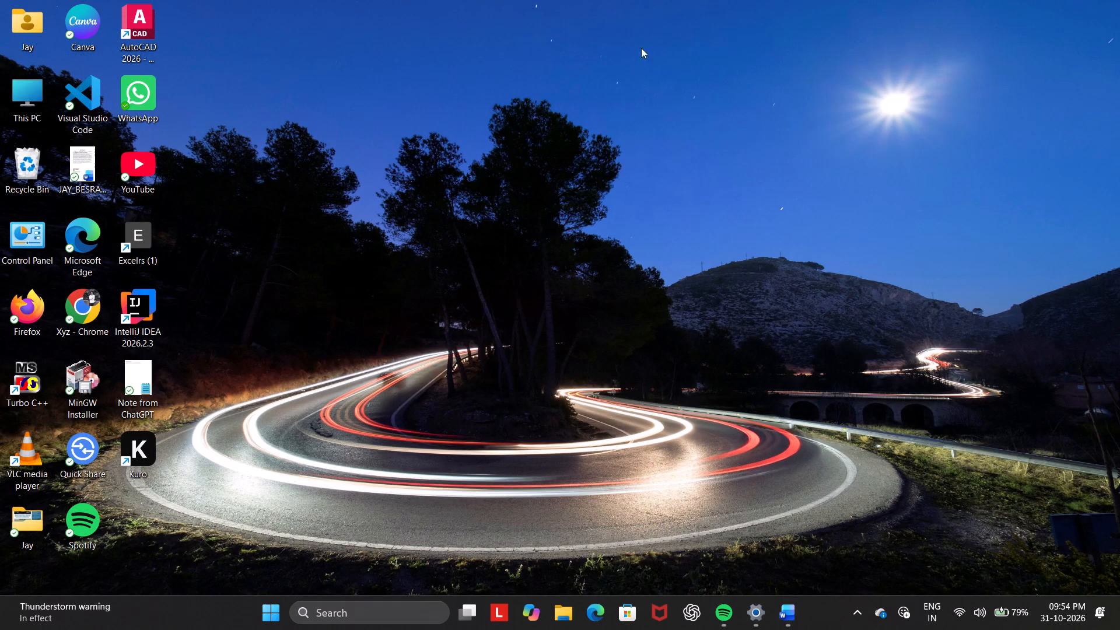
left_click_drag(147, 83, 148, 93)
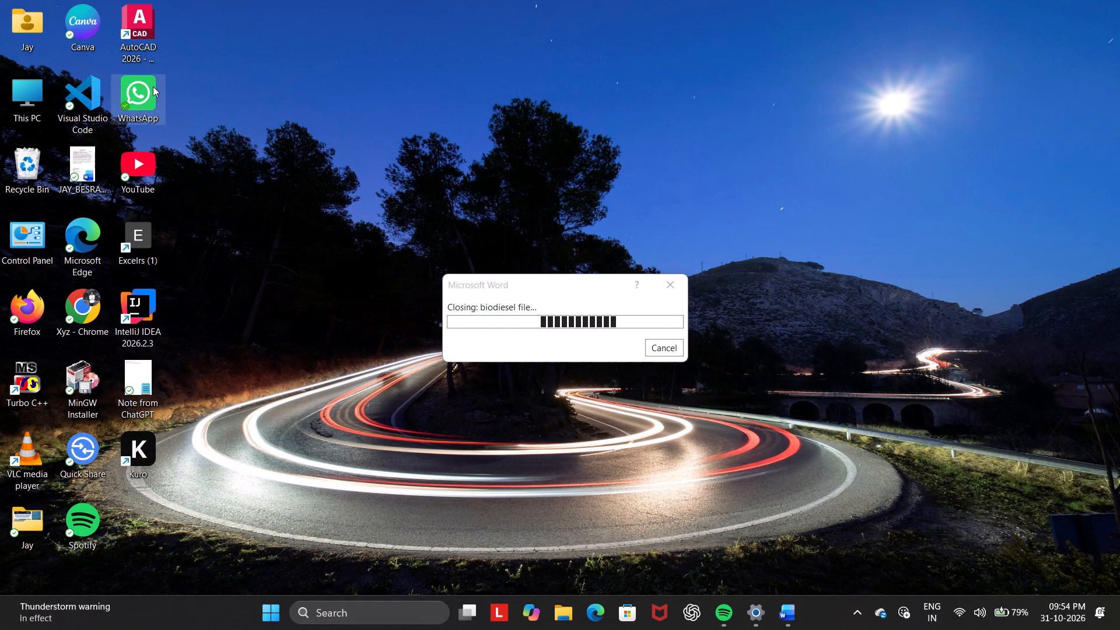
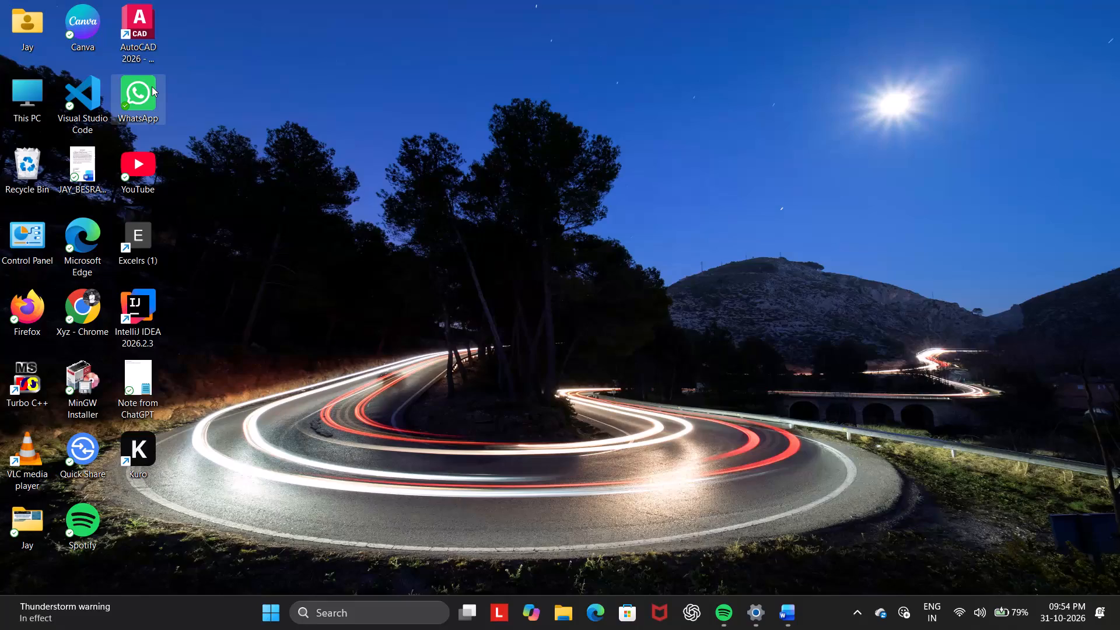
Open WhatsApp from its desktop shortcut.
left_click(152, 86)
left_click(152, 86)
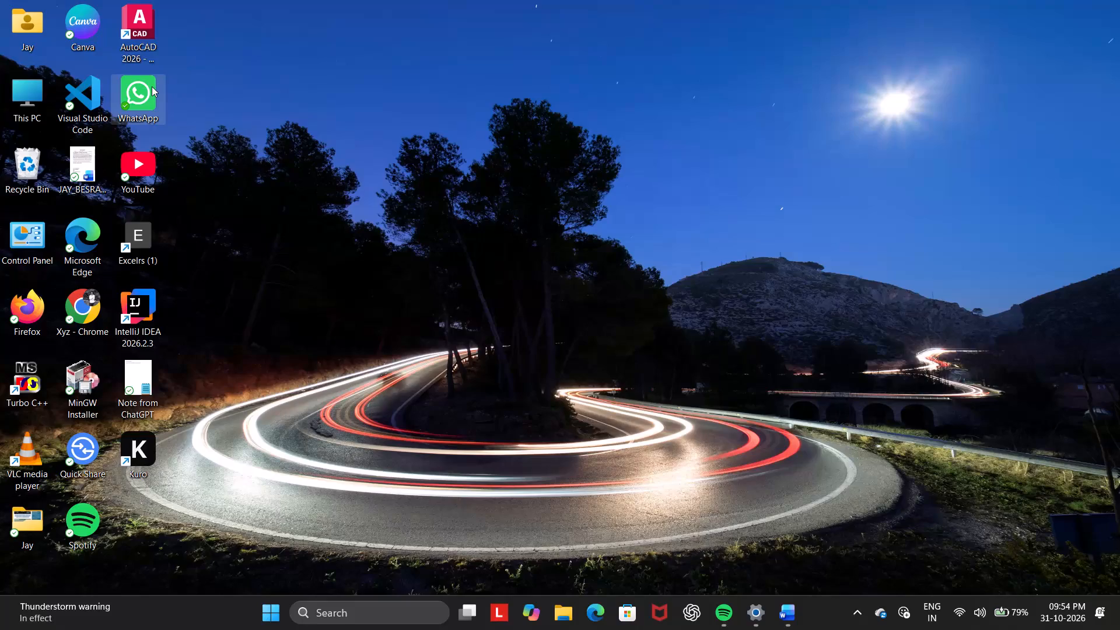
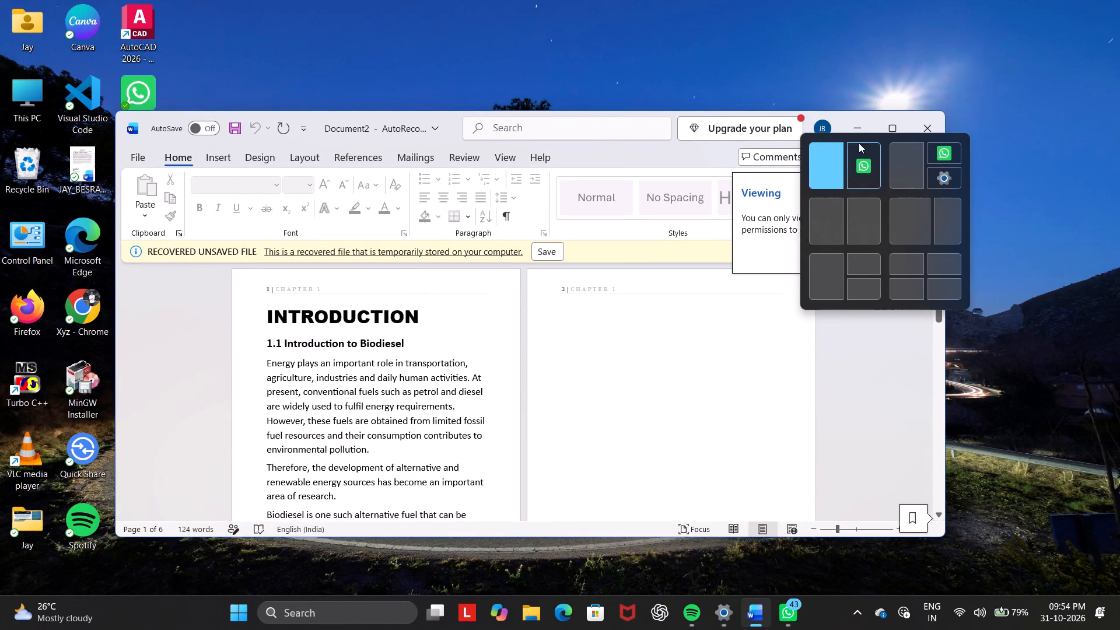
Maximize the auto-recovered Document2 window containing the biodiesel introduction.
left_click(887, 126)
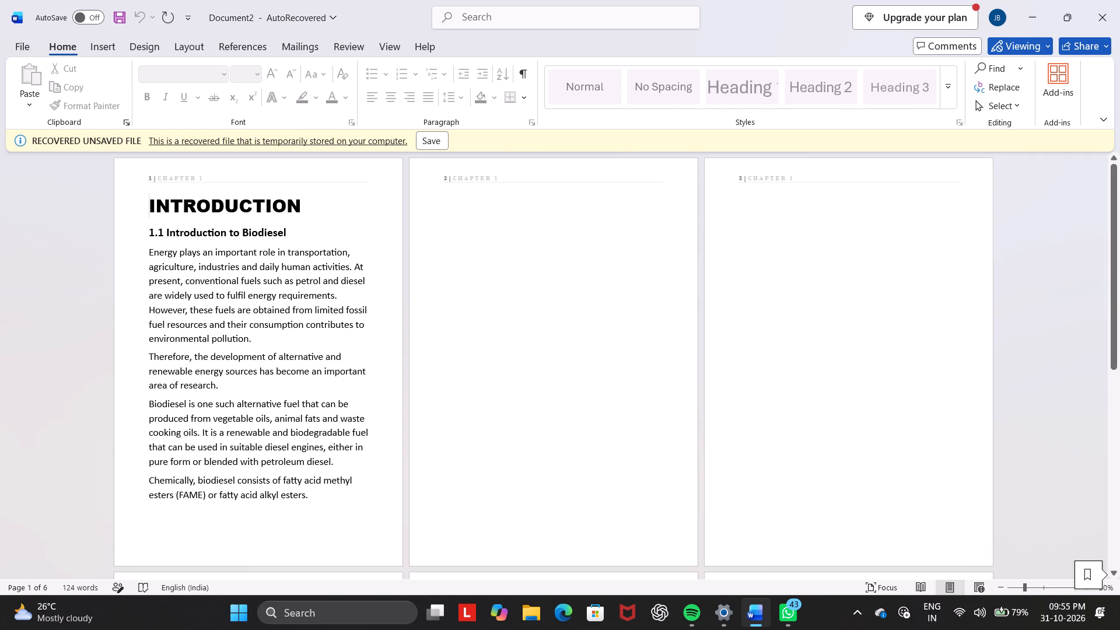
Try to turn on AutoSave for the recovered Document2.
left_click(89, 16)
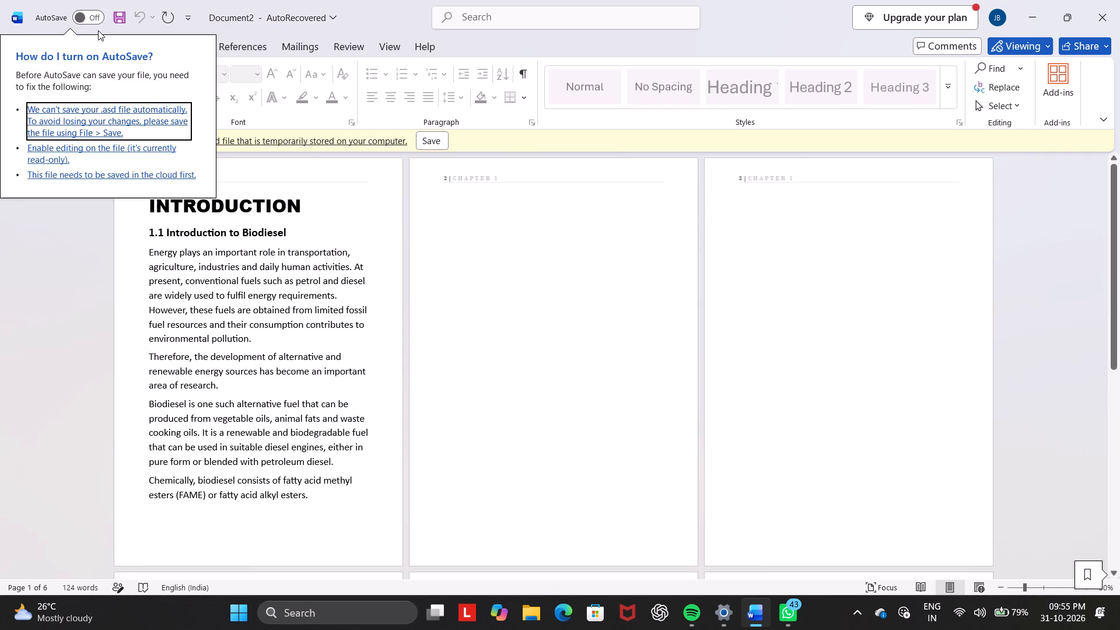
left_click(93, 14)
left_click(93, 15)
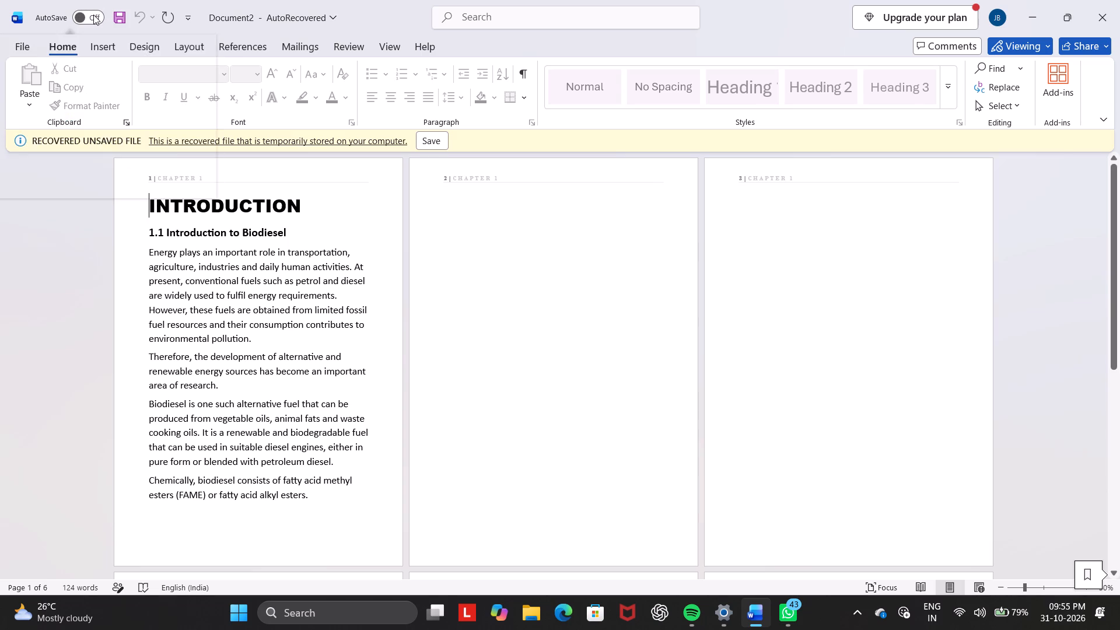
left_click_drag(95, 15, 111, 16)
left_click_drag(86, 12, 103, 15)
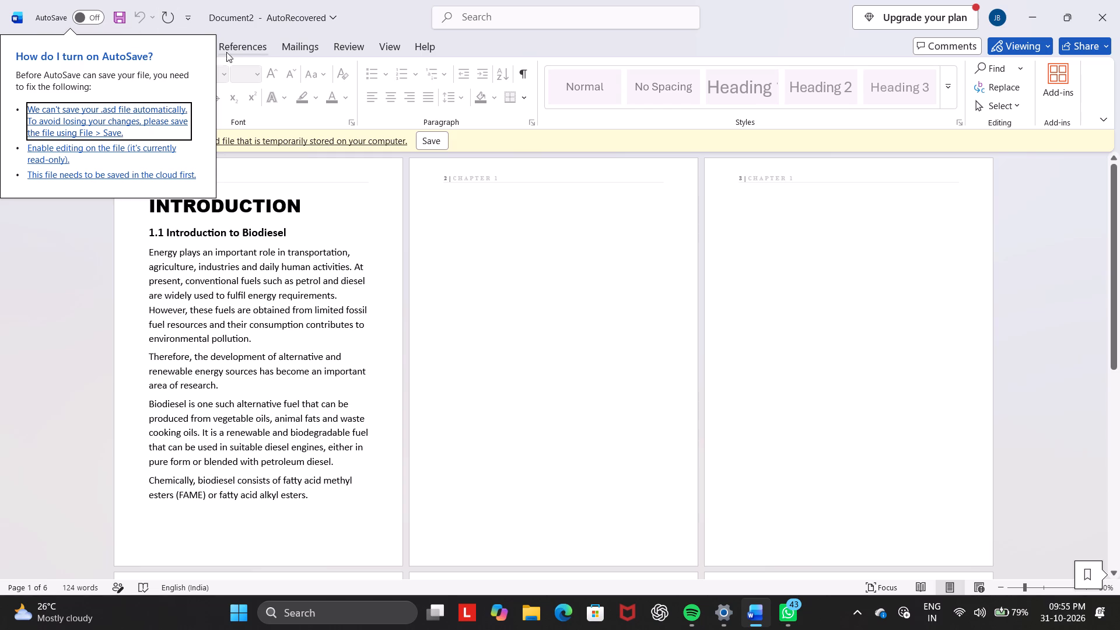
Save the recovered Document2 as "biodiesel1" in the personal OneDrive Documents folder.
left_click(427, 142)
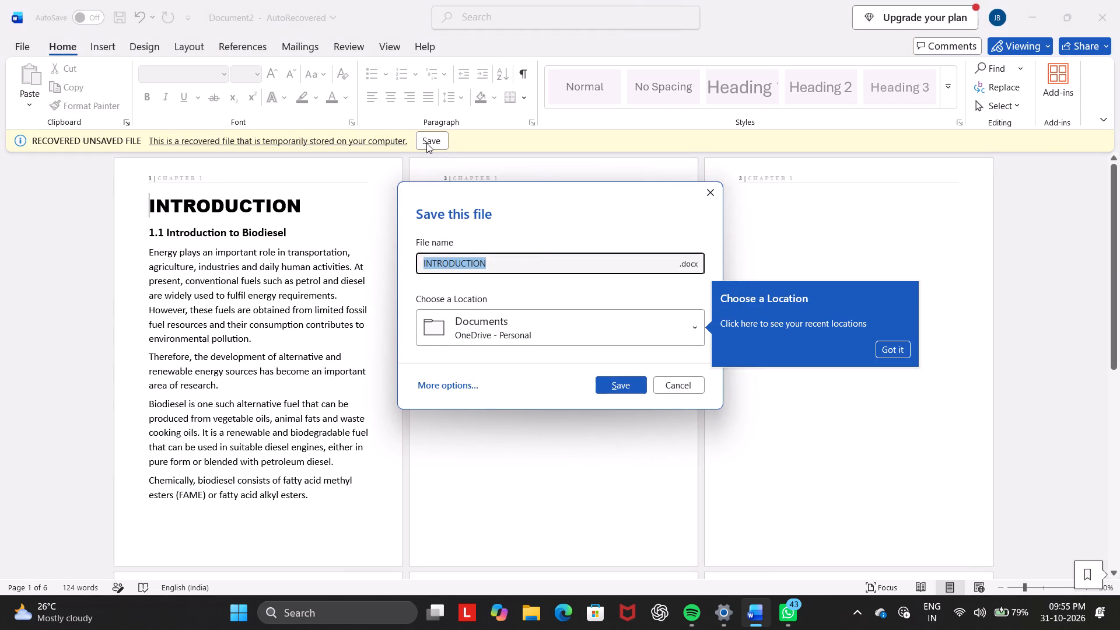
left_click(541, 262)
key("BackSpace")
key("BackSpace")
key("BackSpace")
key("BackSpace")
key("BackSpace")
key("BackSpace")
key("BackSpace")
key("BackSpace")
key("BackSpace")
key("BackSpace")
key("BackSpace")
key("BackSpace")
key("BackSpace")
key("BackSpace")
key("BackSpace")
key("BackSpace")
key("BackSpace")
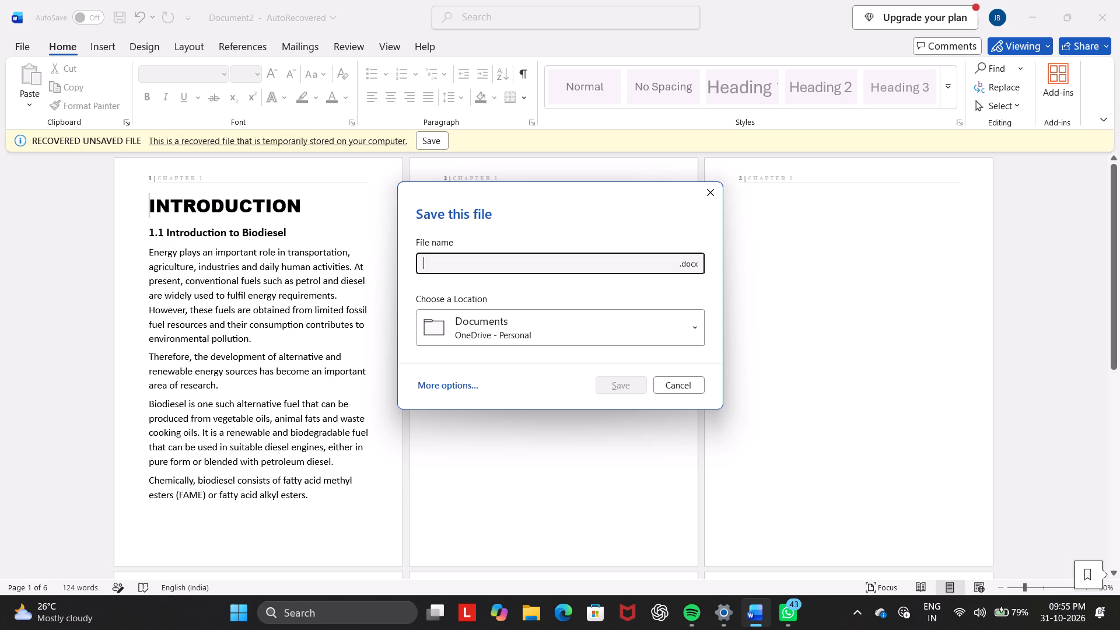
type("bio")
key("d")
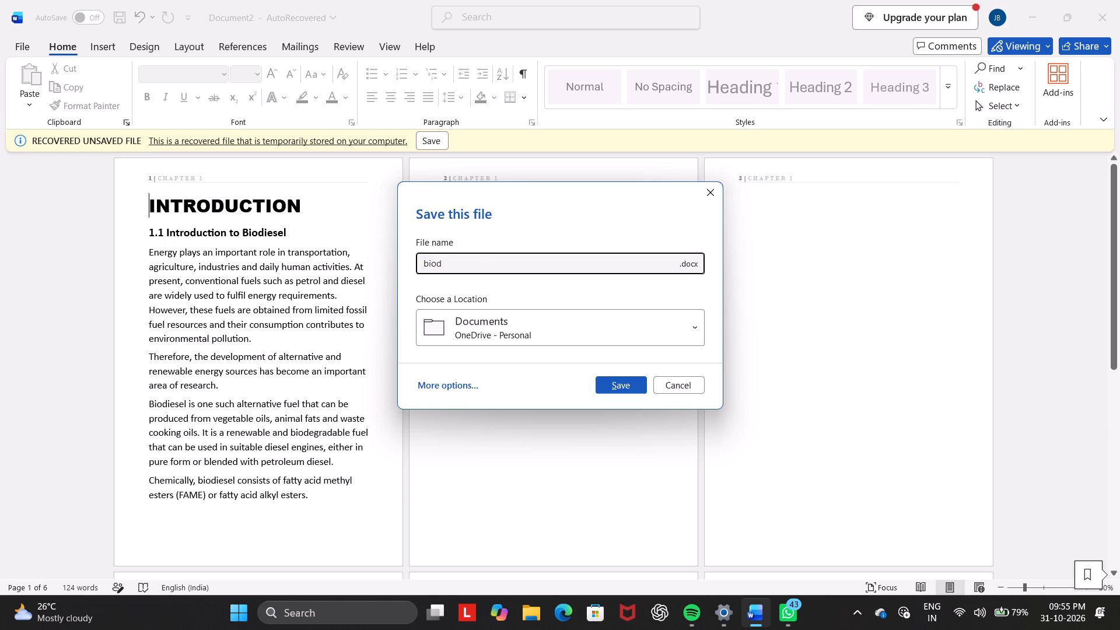
type("iesel")
key("space")
key("BackSpace")
key("1")
key("Return")
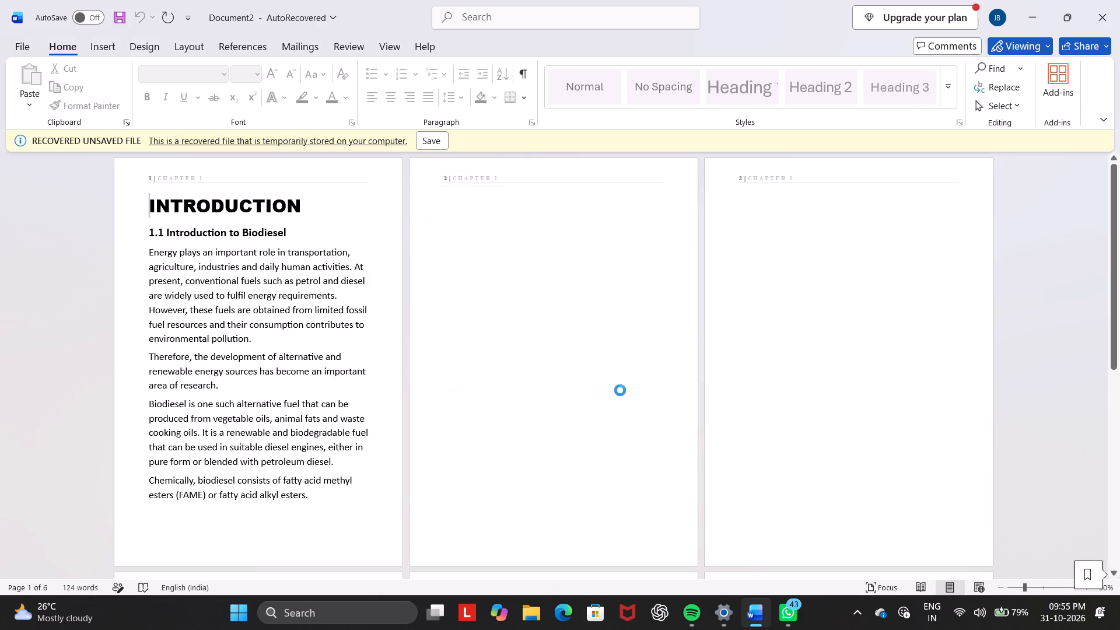
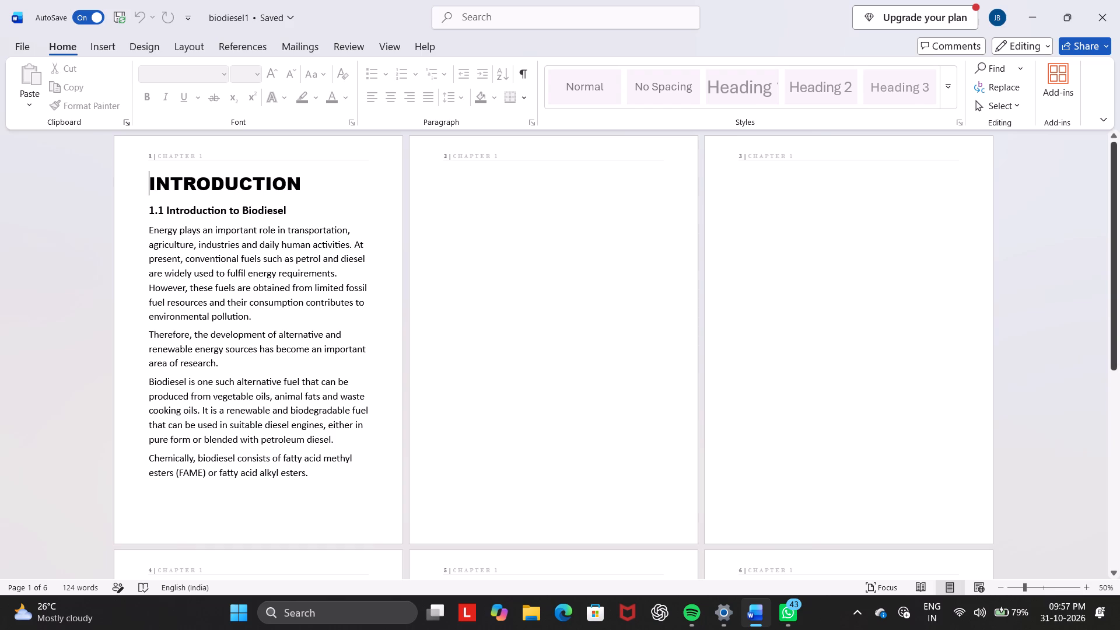
Minimize the biodiesel1 document window and refresh the desktop.
left_click(1029, 14)
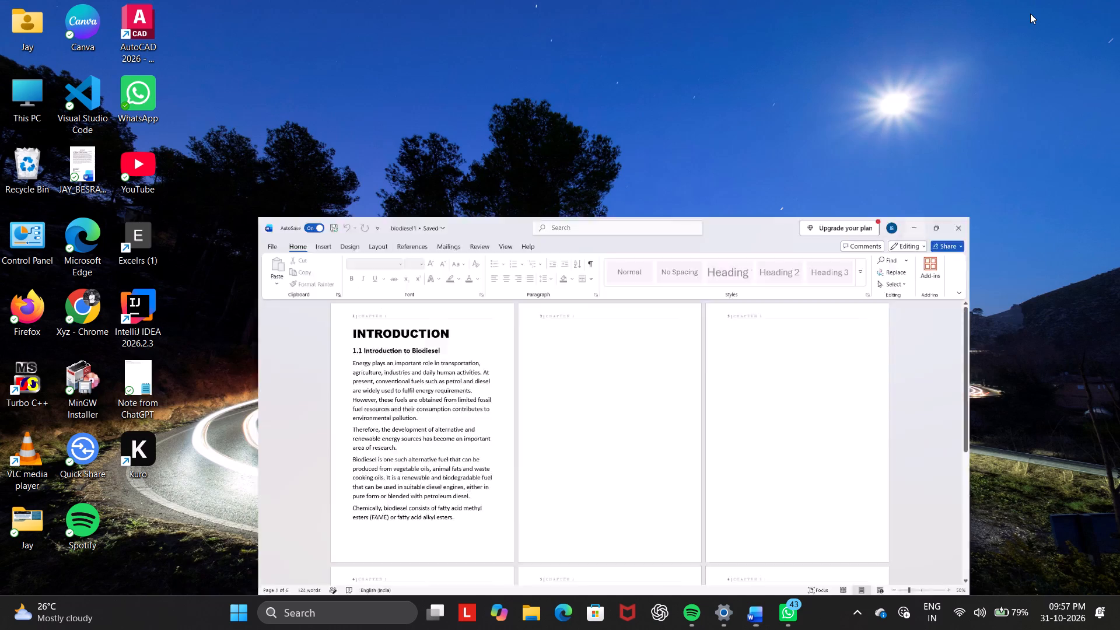
right_click(814, 162)
left_click_drag(874, 220, 880, 218)
right_click(883, 207)
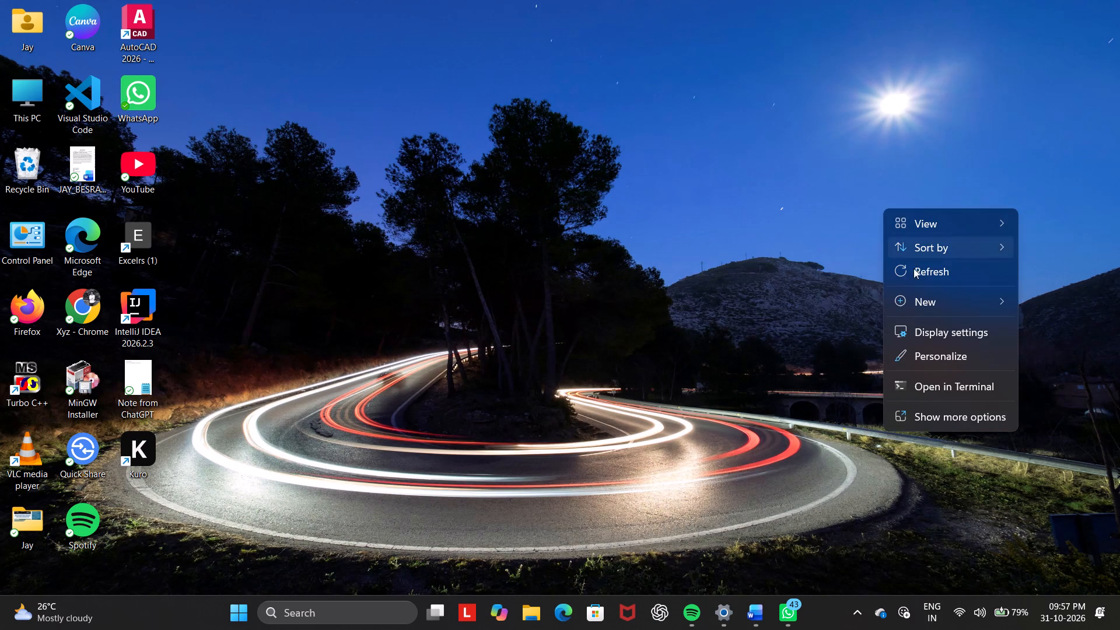
left_click(919, 273)
Launch Kuro from its desktop shortcut.
left_click(125, 448)
left_click(130, 449)
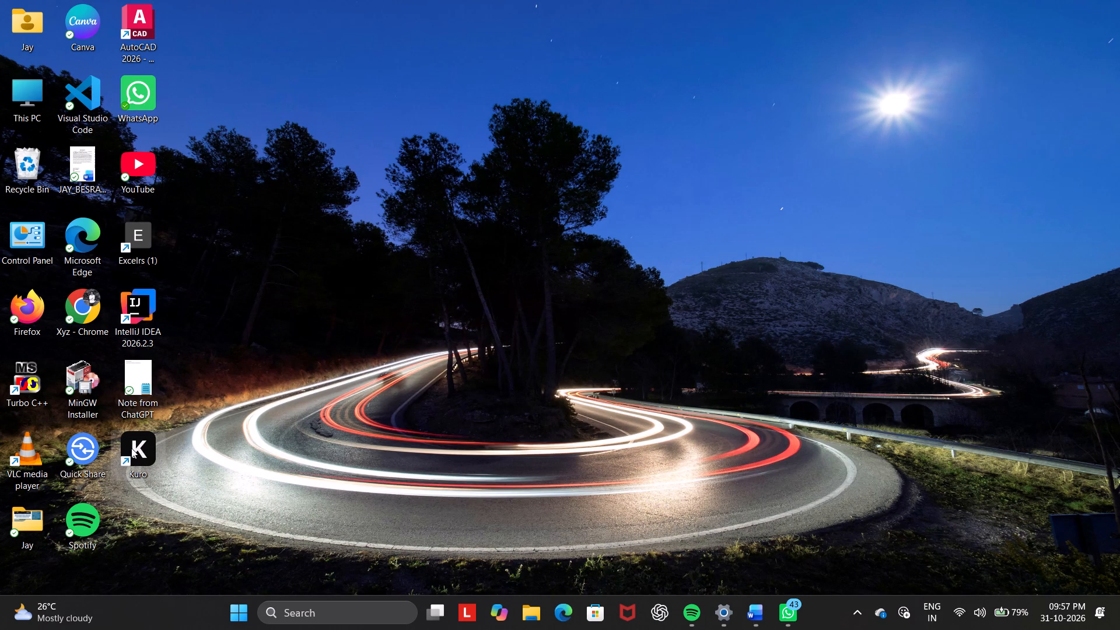
double_click(143, 451)
double_click(134, 449)
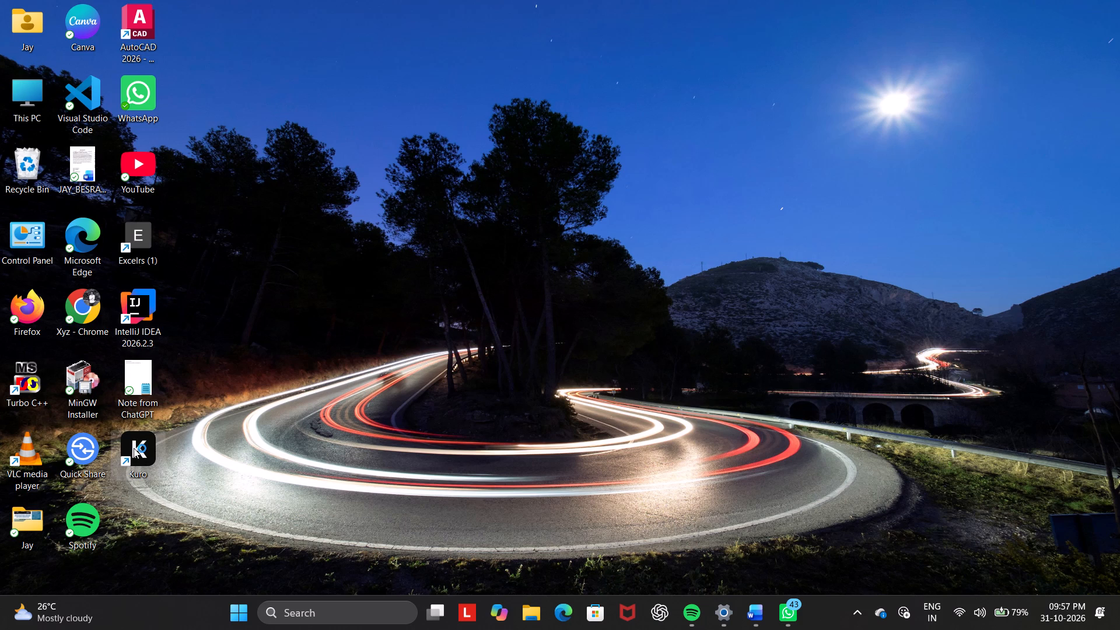
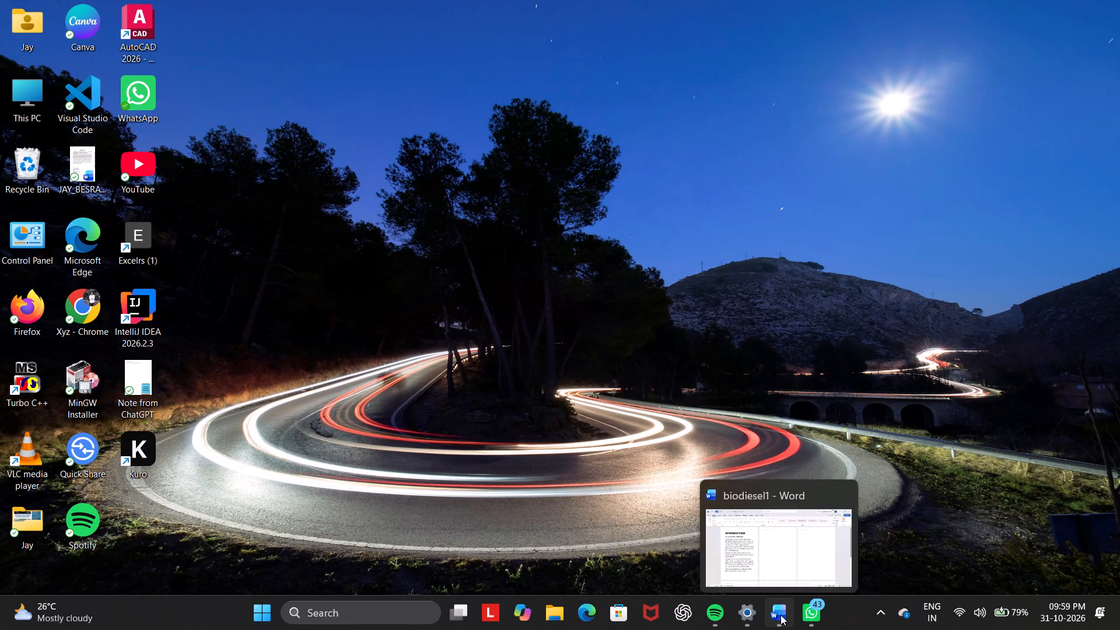
Switch back to Word by restoring the minimized biodiesel1 document window.
left_click(783, 541)
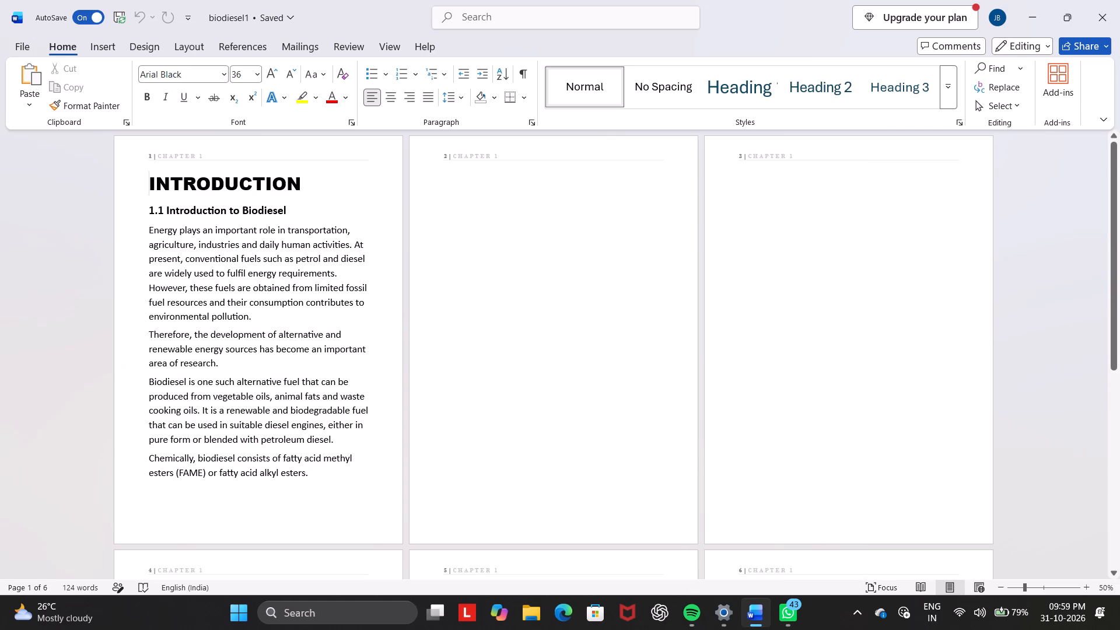
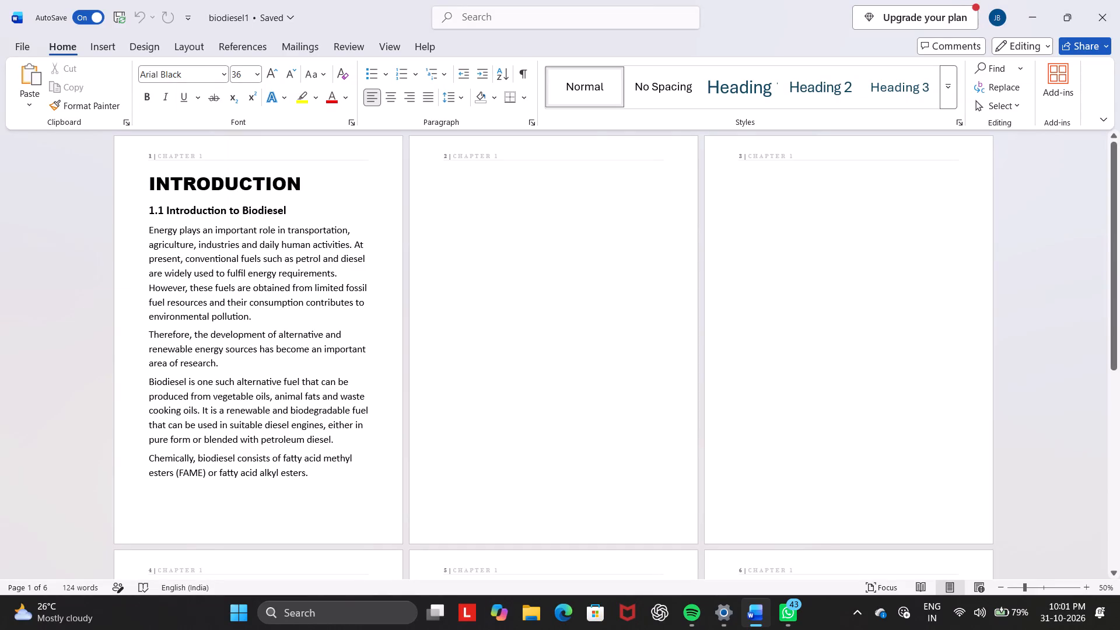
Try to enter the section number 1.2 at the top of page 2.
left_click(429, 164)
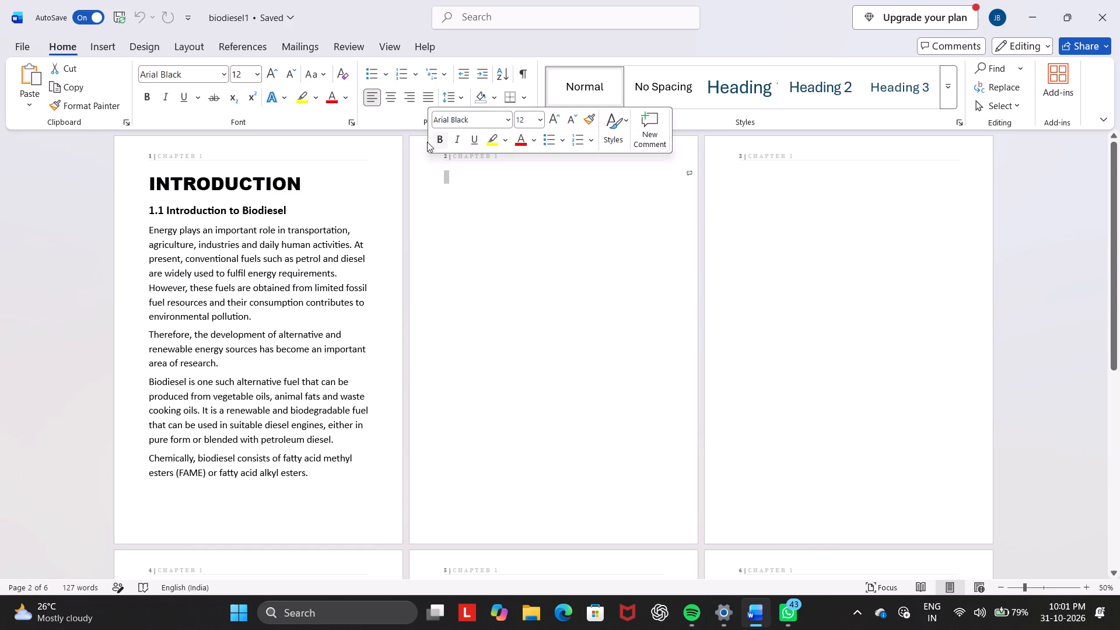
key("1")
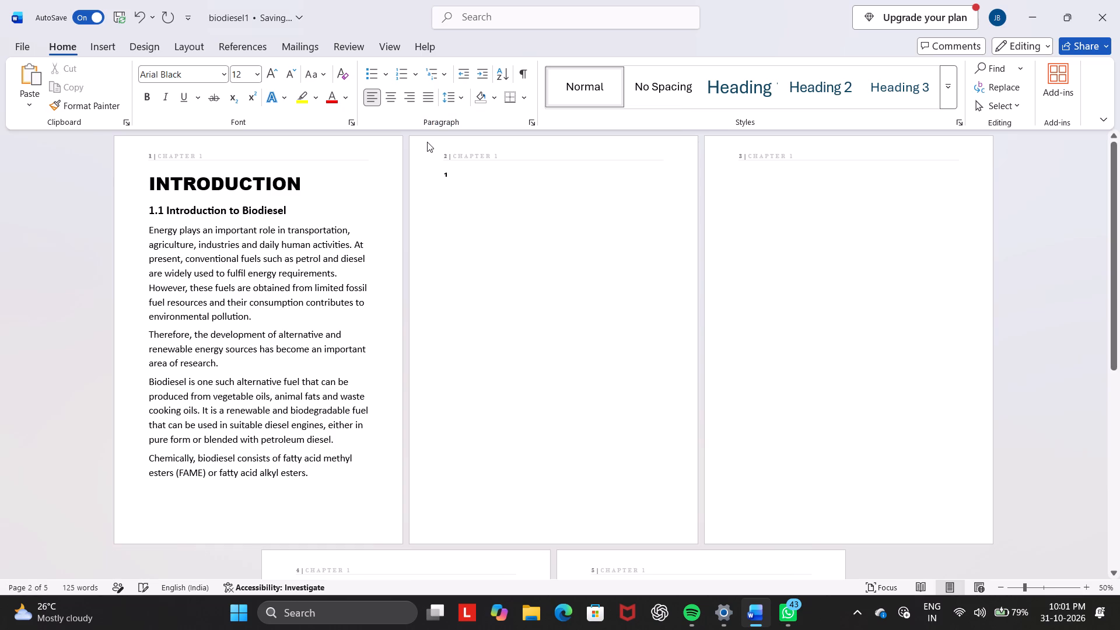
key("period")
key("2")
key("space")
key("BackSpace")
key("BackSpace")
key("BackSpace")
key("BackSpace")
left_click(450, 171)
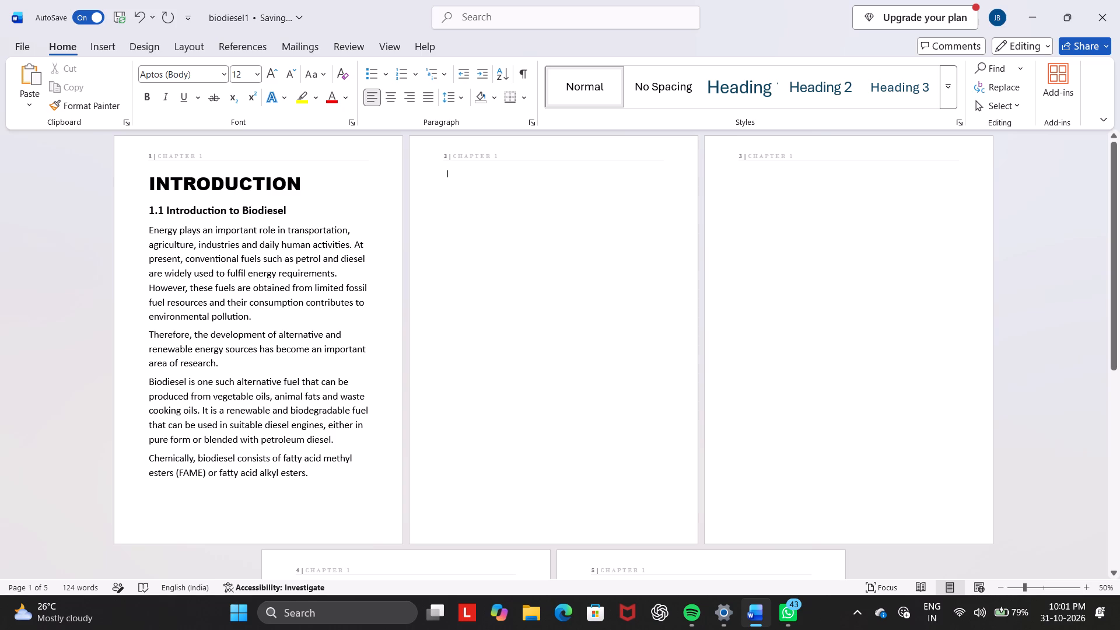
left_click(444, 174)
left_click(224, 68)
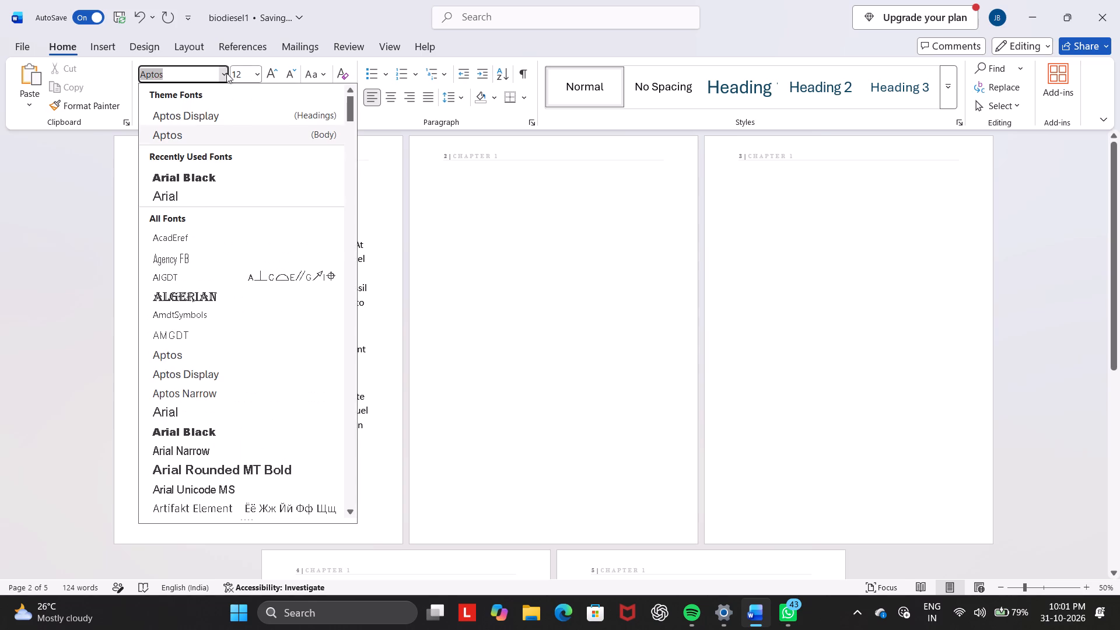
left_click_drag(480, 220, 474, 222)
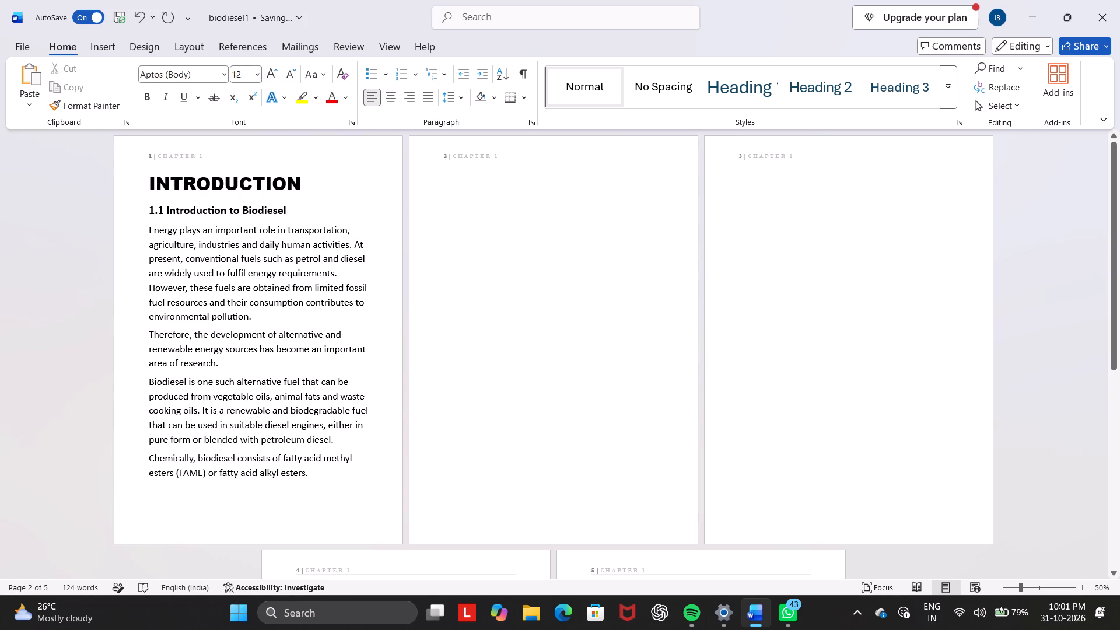
Check the font and size used by the heading 1.1 Introduction to Biodiesel.
left_click_drag(159, 205, 188, 216)
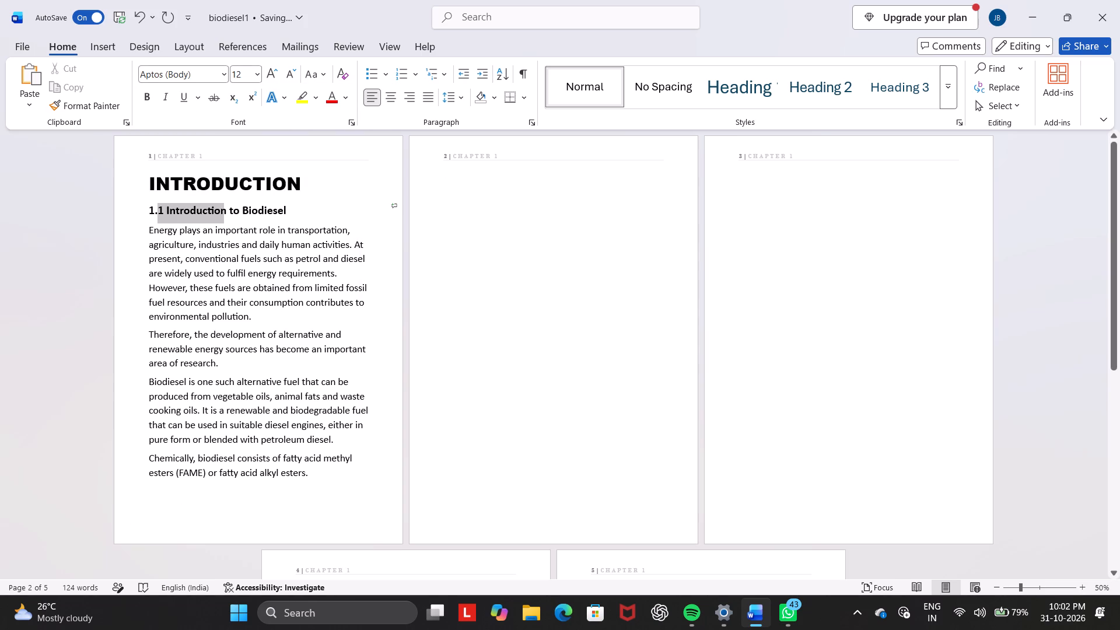
left_click_drag(188, 216, 275, 223)
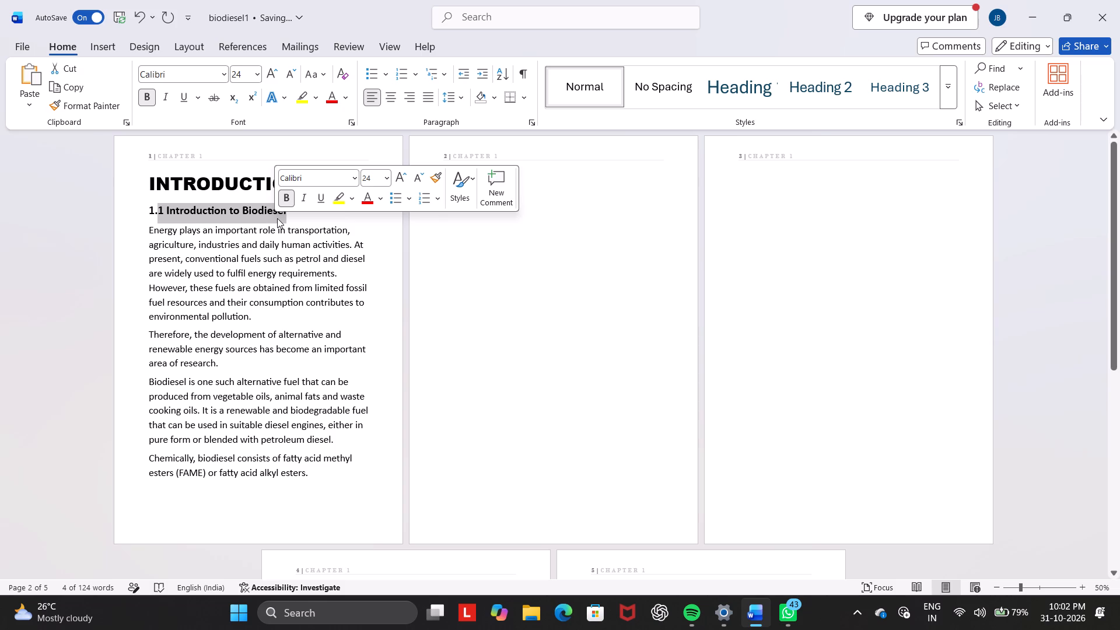
left_click(499, 237)
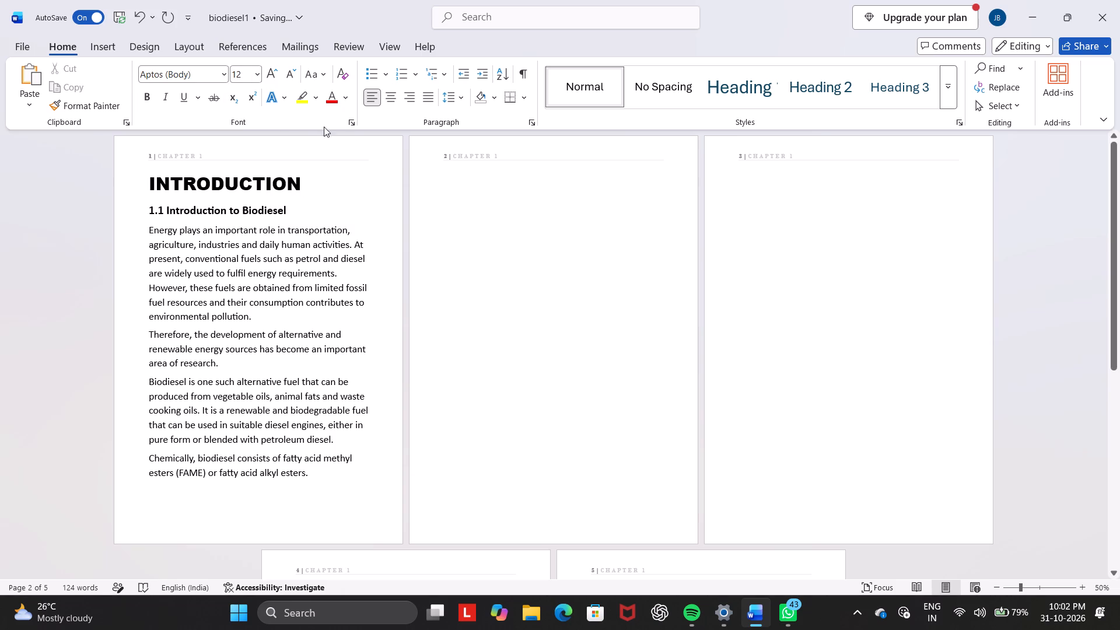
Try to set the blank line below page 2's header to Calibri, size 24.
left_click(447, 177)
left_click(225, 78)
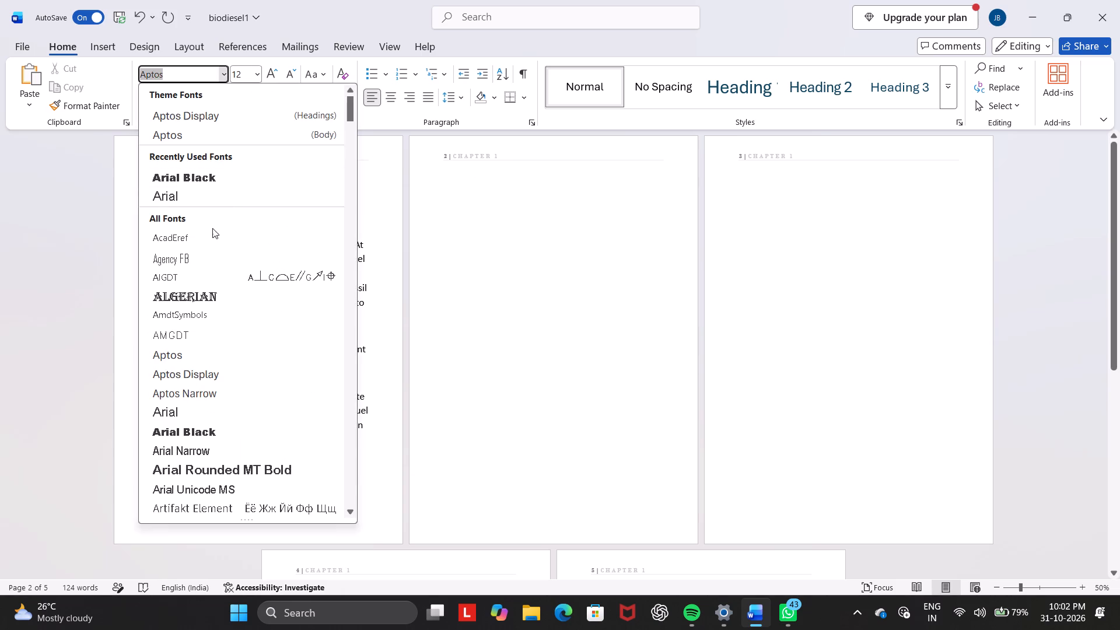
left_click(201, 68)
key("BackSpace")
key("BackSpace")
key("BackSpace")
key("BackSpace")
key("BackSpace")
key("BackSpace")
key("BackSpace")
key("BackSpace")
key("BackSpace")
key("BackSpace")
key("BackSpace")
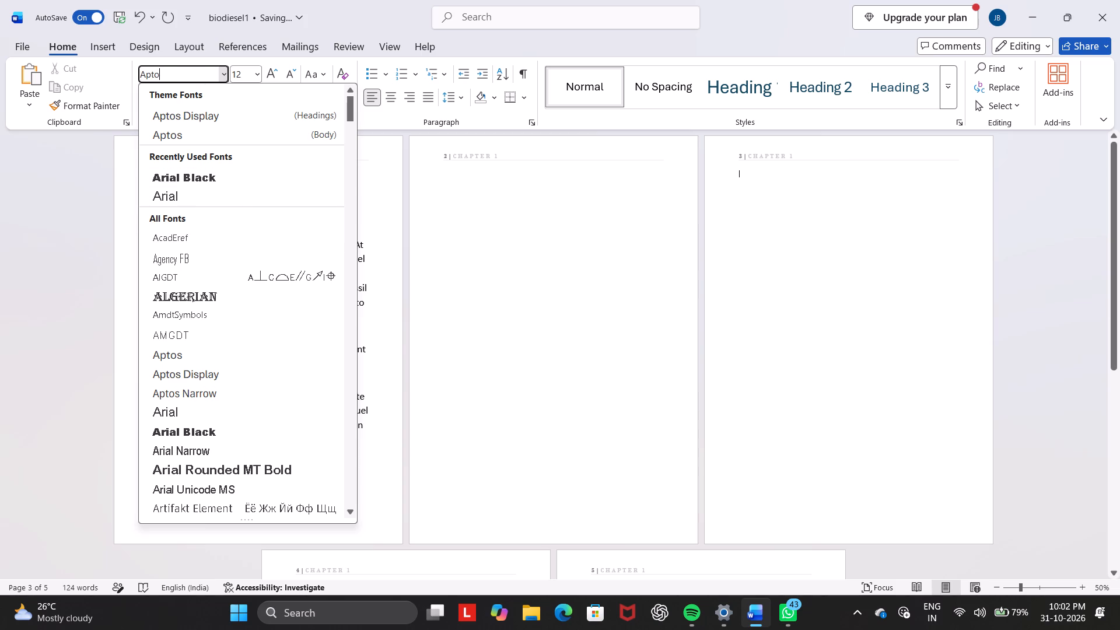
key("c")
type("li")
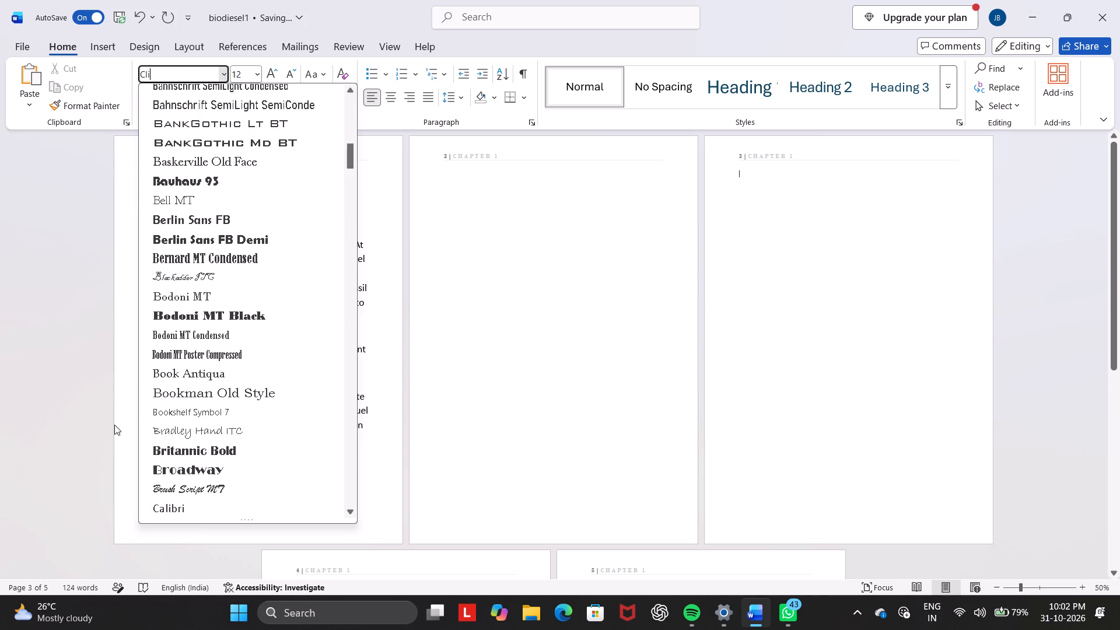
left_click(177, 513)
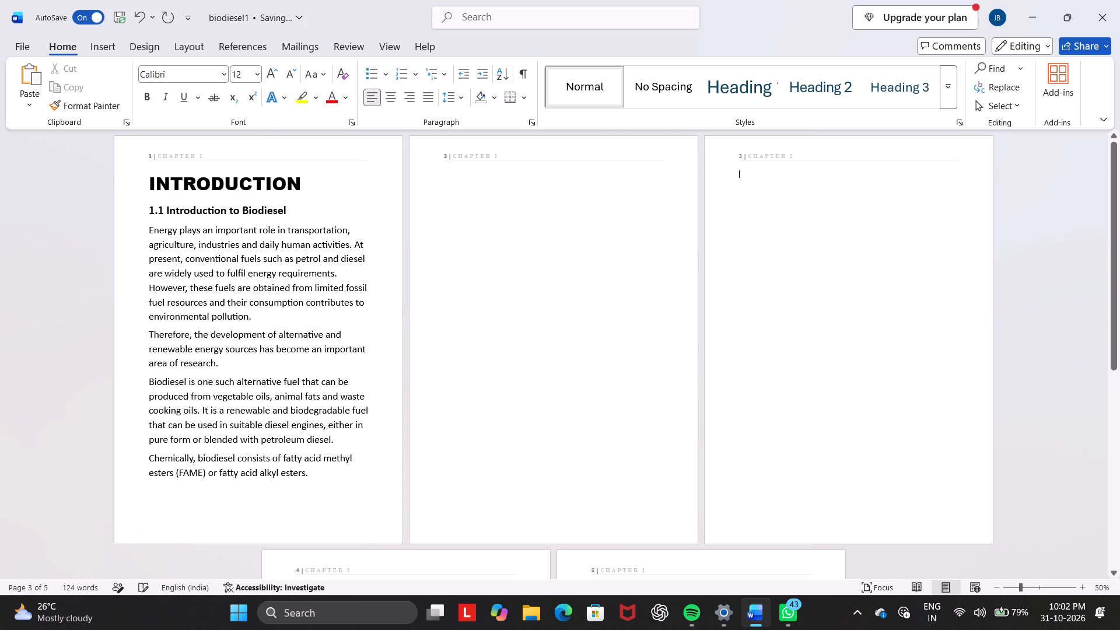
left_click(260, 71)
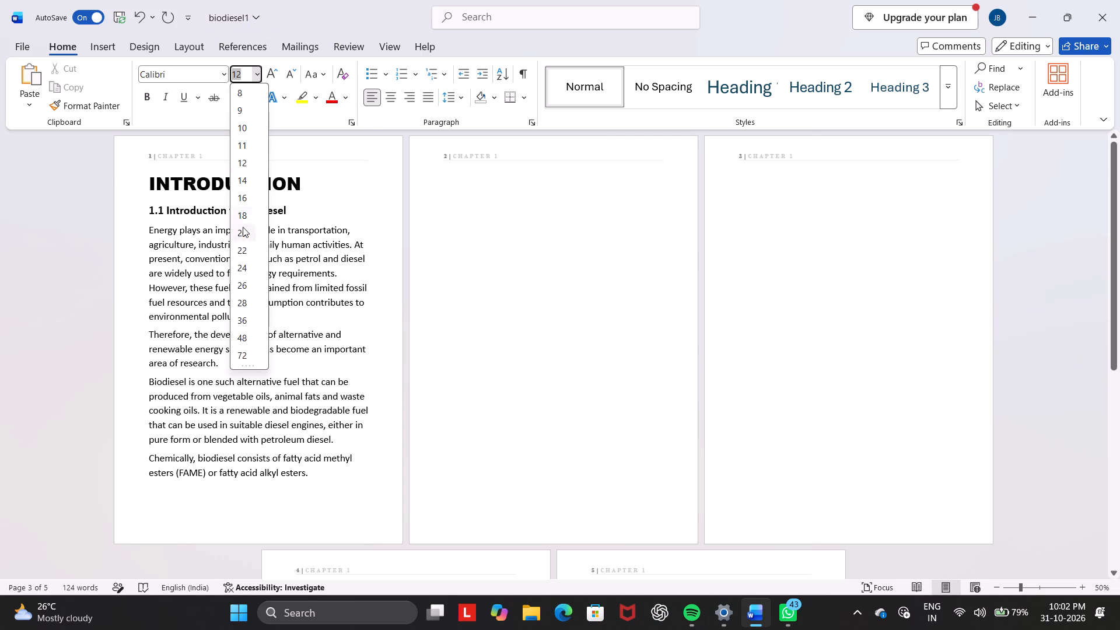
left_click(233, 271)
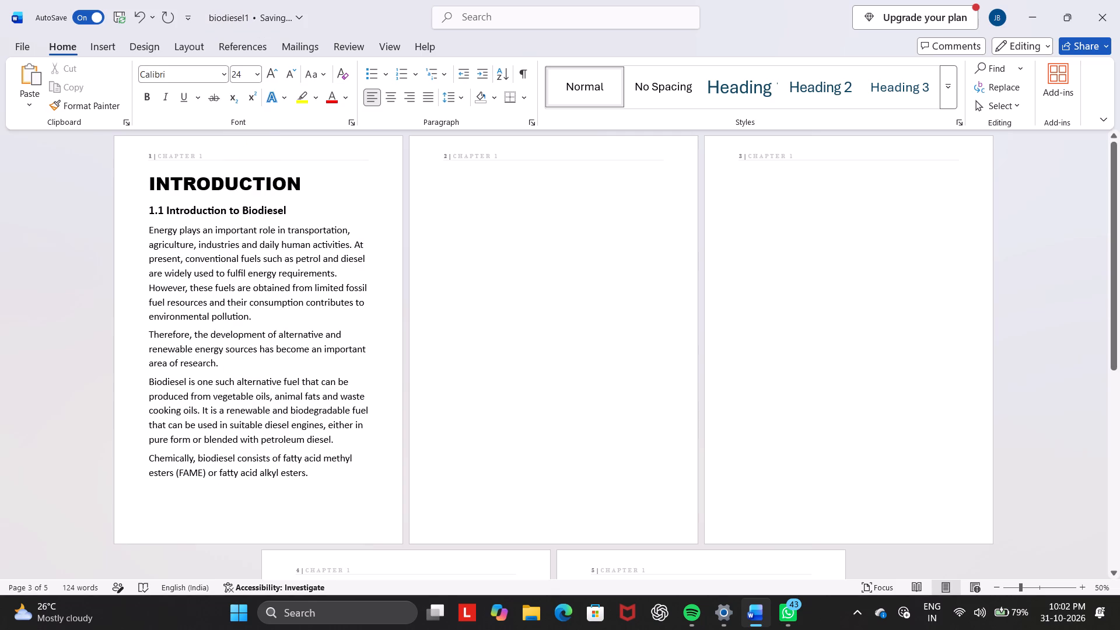
Set the blank line at the top of page 2 to Calibri, size 24.
left_click(442, 172)
left_click(220, 71)
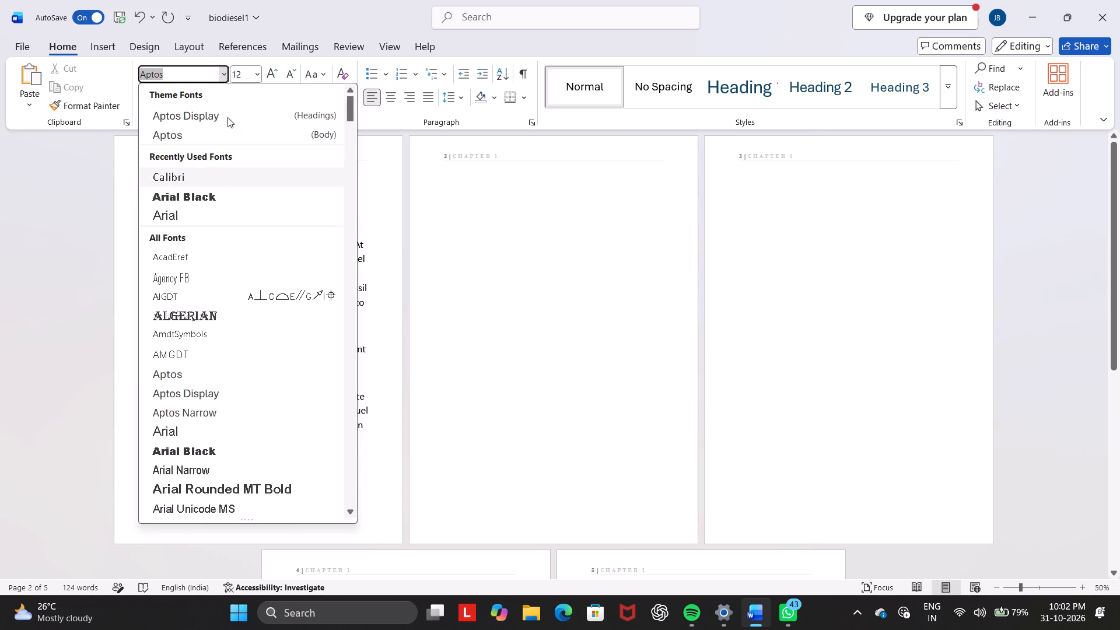
left_click(197, 171)
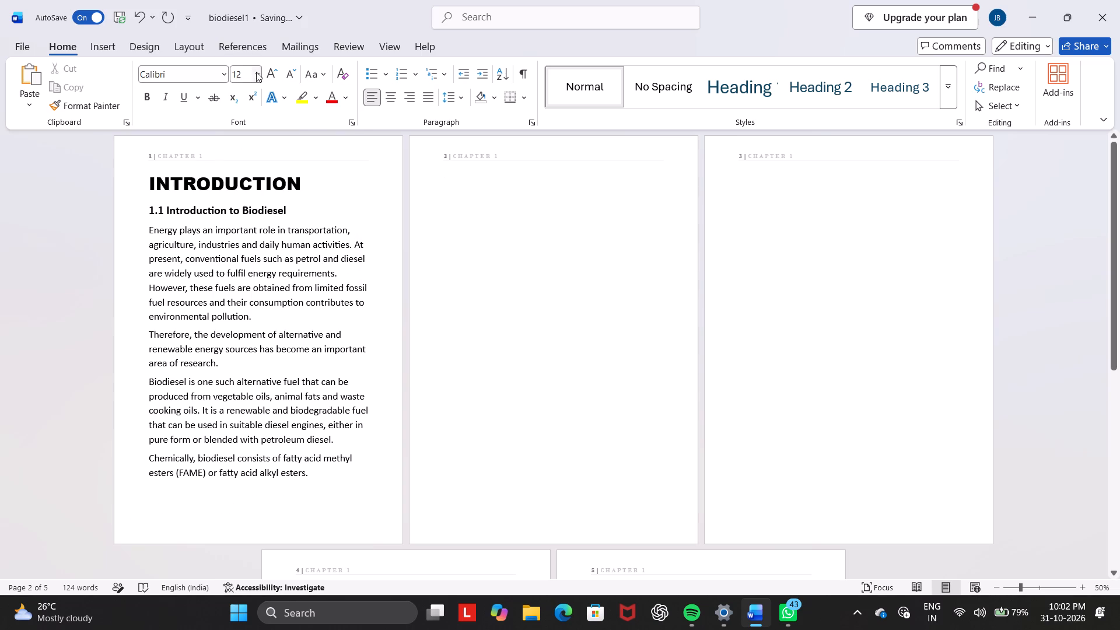
left_click(256, 73)
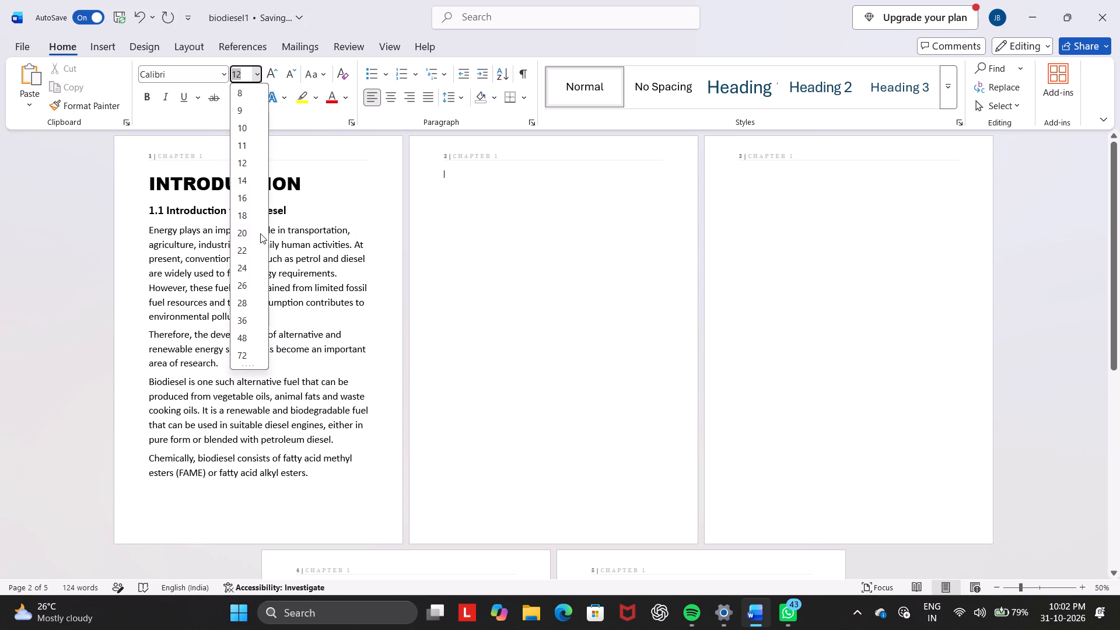
left_click(234, 265)
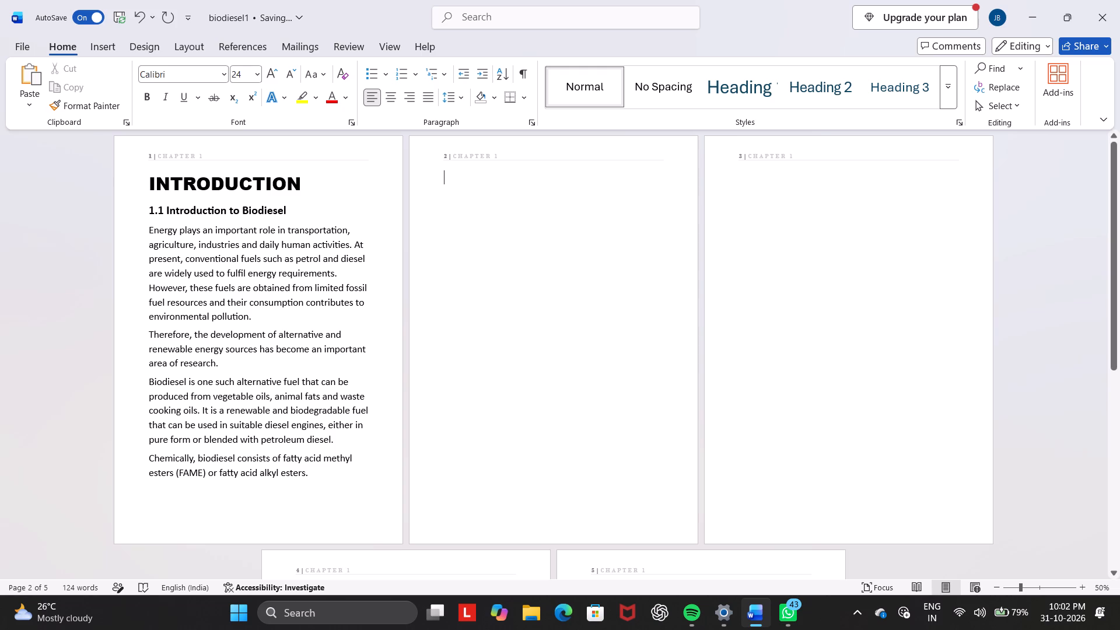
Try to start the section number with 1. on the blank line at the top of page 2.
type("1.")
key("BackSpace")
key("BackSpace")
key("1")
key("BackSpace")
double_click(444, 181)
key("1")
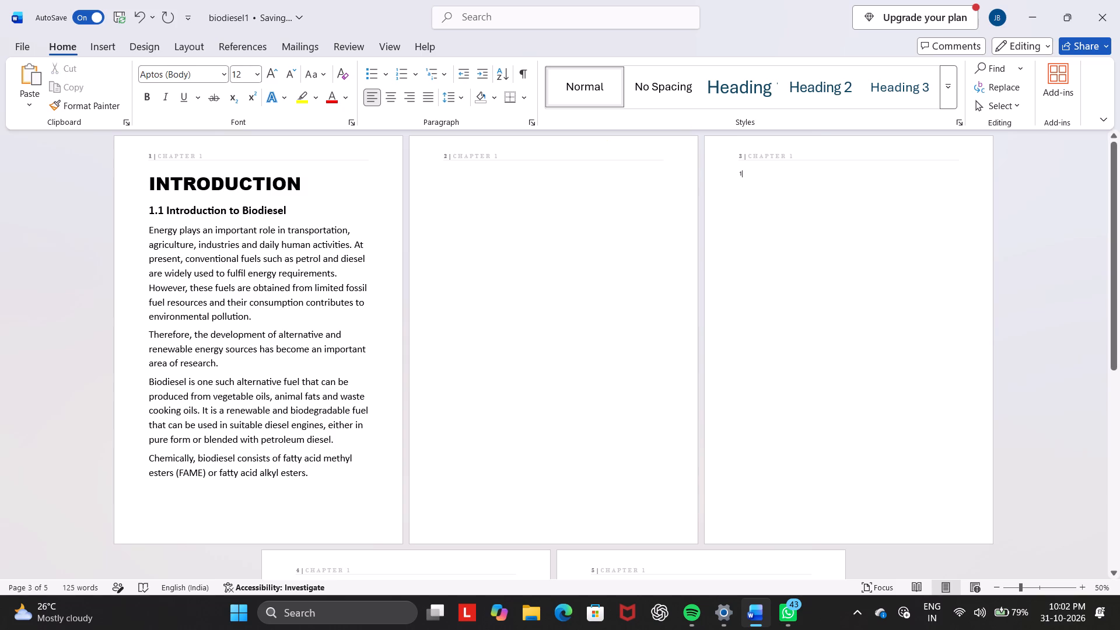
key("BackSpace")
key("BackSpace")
Enter the section number 1.2 on the blank Calibri 24 line at the top of page 2.
left_click(443, 181)
triple_click(437, 180)
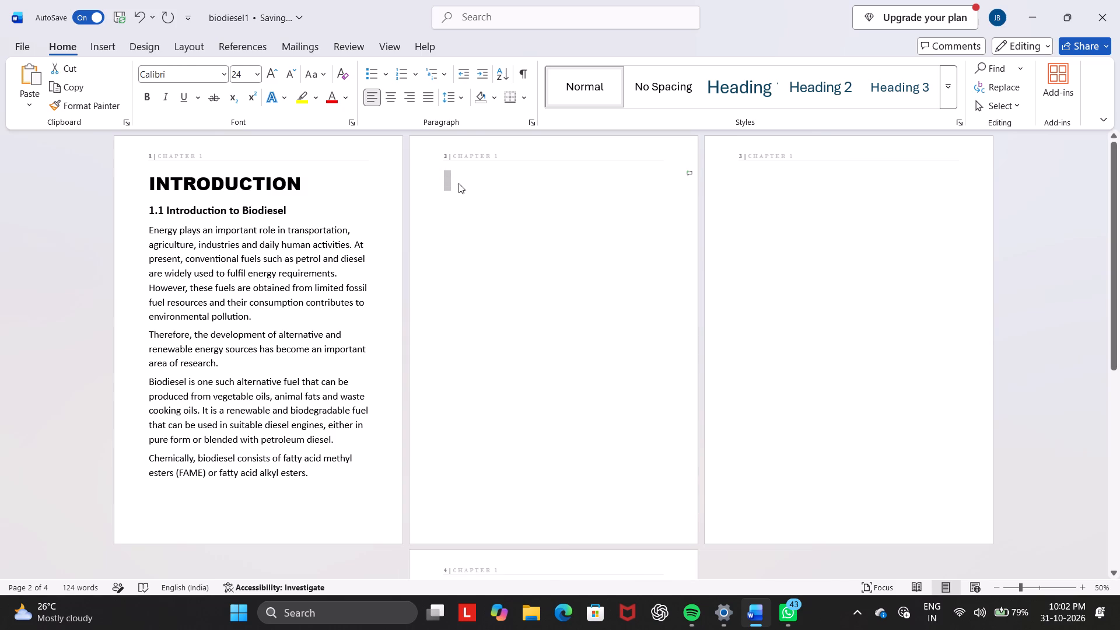
double_click(446, 176)
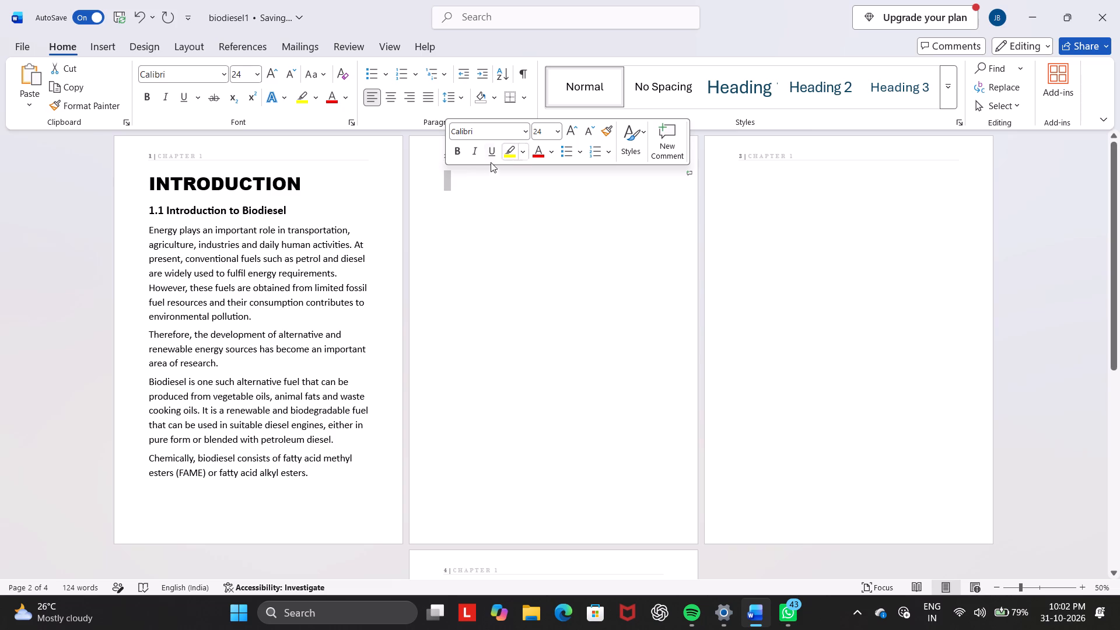
key("1")
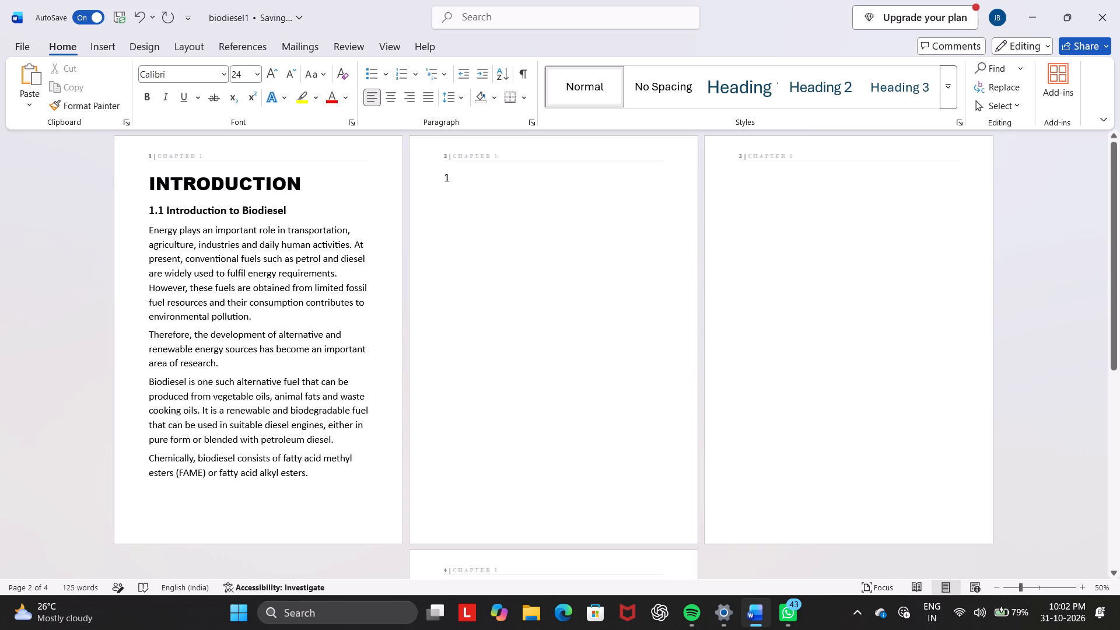
key("period")
key("2")
key("space")
key("shift+p")
key("BackSpace")
key("BackSpace")
key("space")
Add the title "Problem statment" after the section number 1.2 on page 2.
key("shift+p")
type("or")
key("BackSpace")
key("BackSpace")
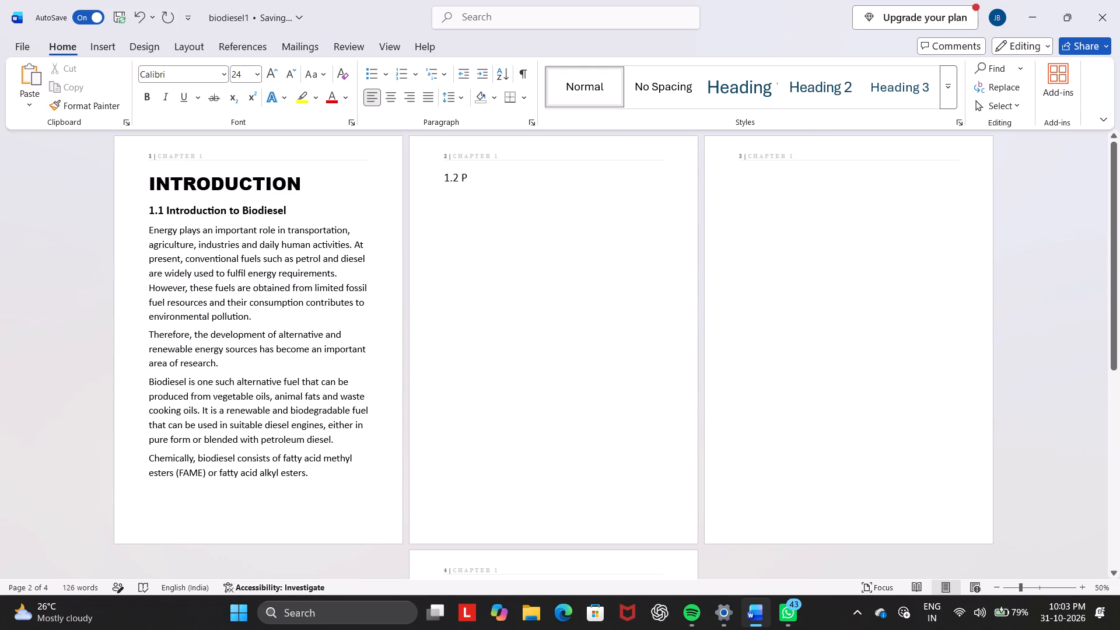
type("rio")
key("BackSpace")
key("BackSpace")
key("o")
key("b")
type("lem")
key("space")
key("s")
key("t")
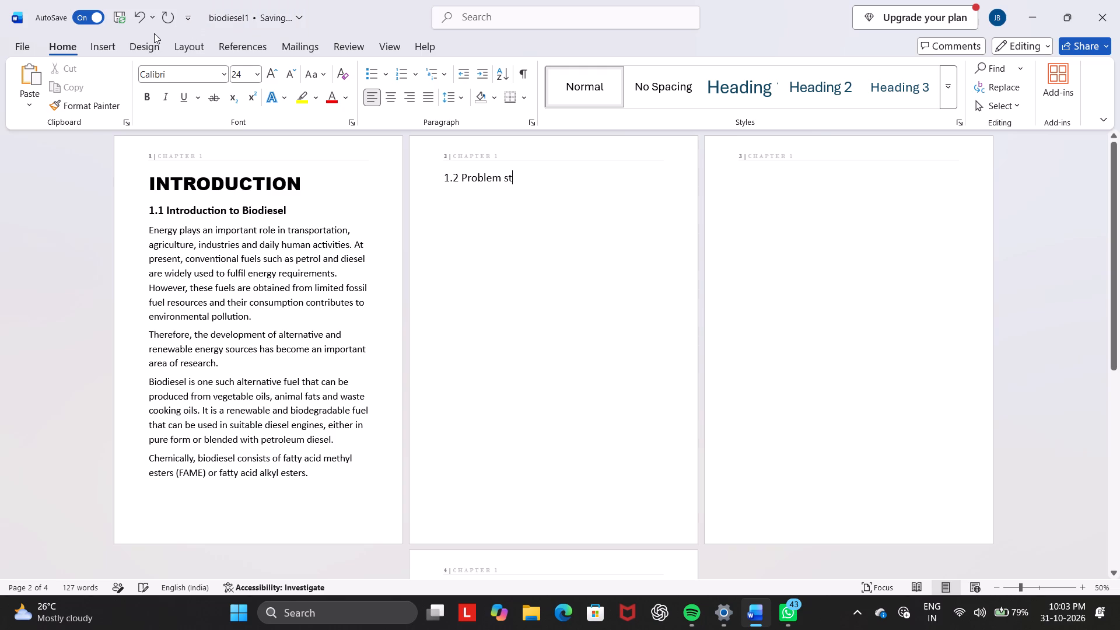
key("a")
key("t")
type("ment")
Compare the font formatting of the 1.2 heading with that of heading 1.1 Introduction to Biodiesel.
left_click_drag(444, 177, 482, 171)
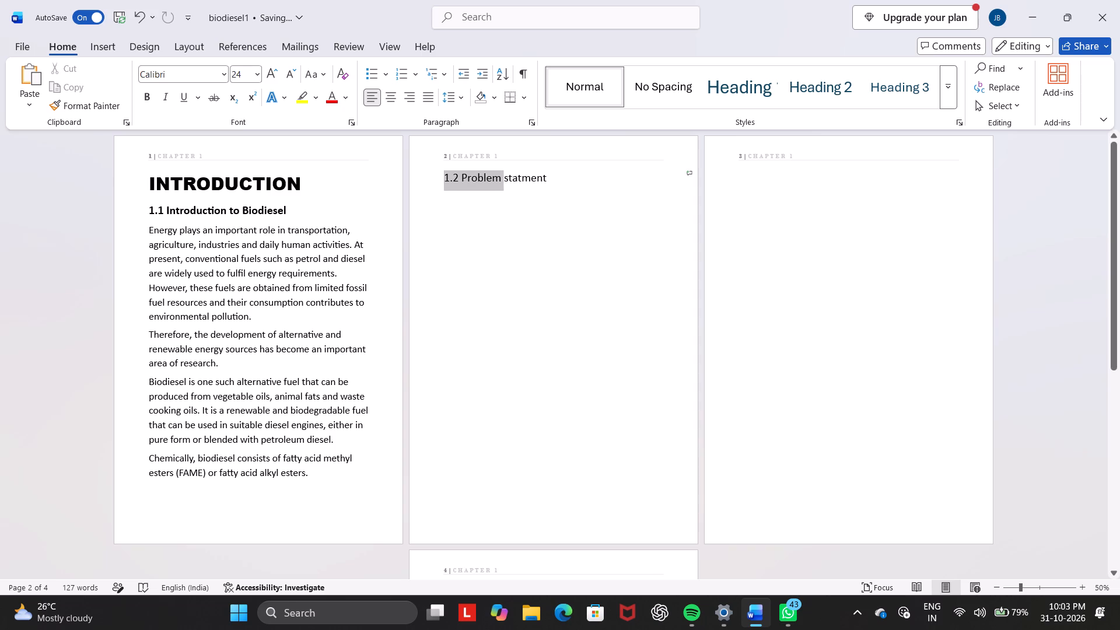
left_click_drag(482, 171, 545, 172)
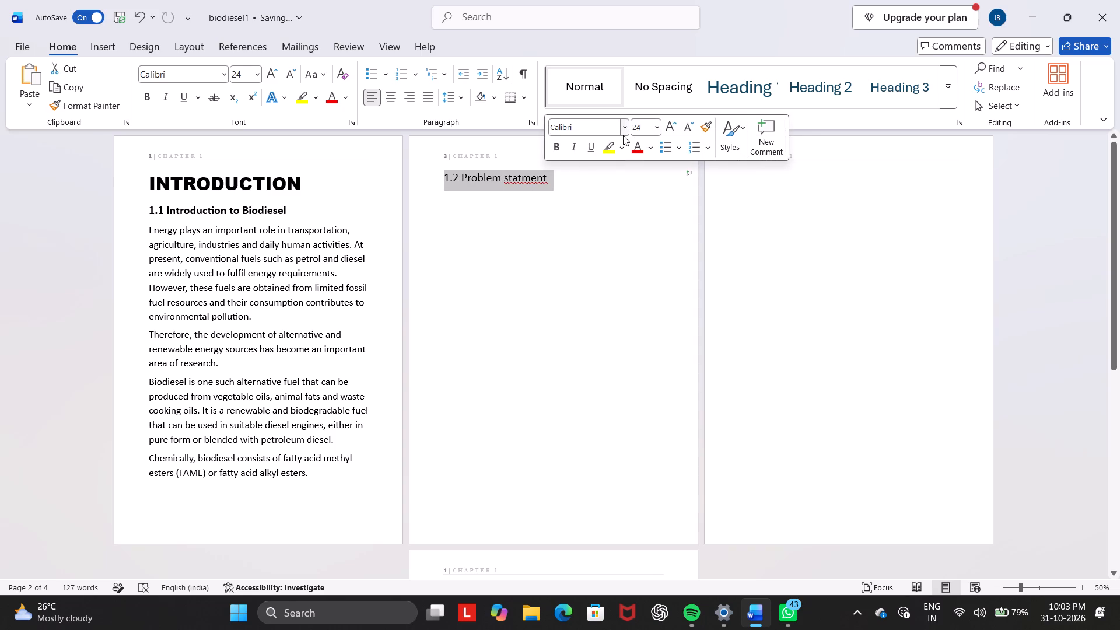
left_click(625, 127)
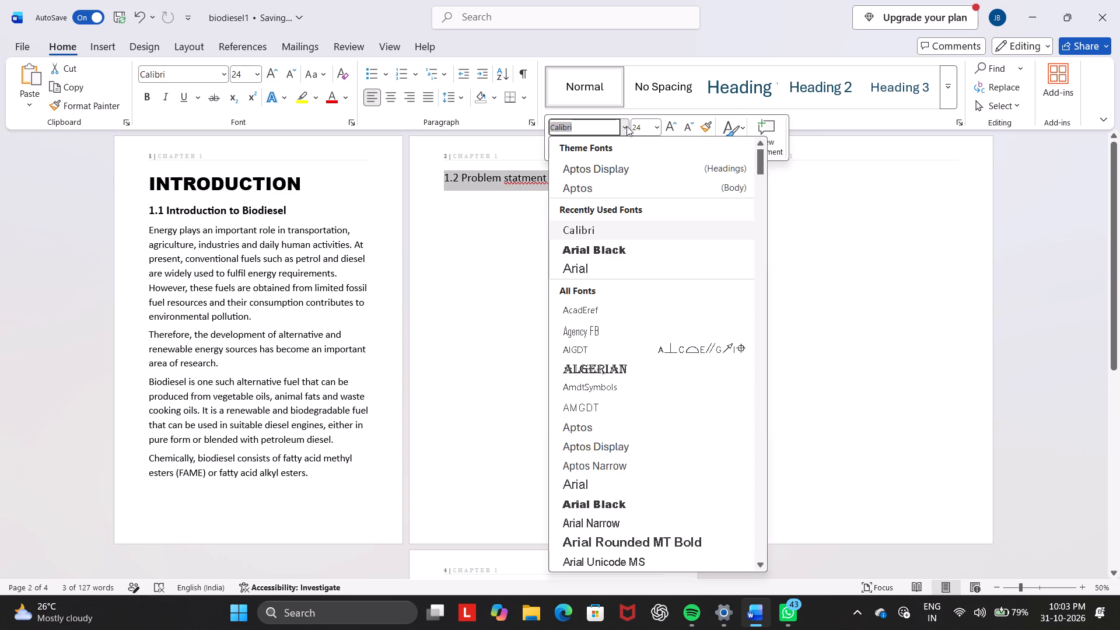
left_click(435, 239)
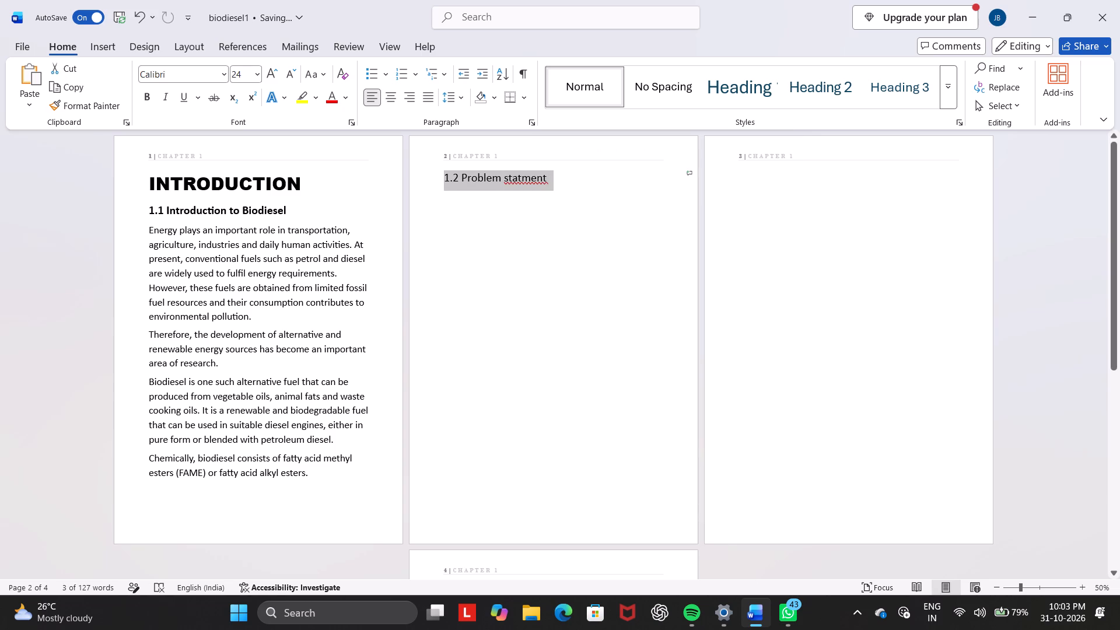
left_click_drag(148, 208, 279, 208)
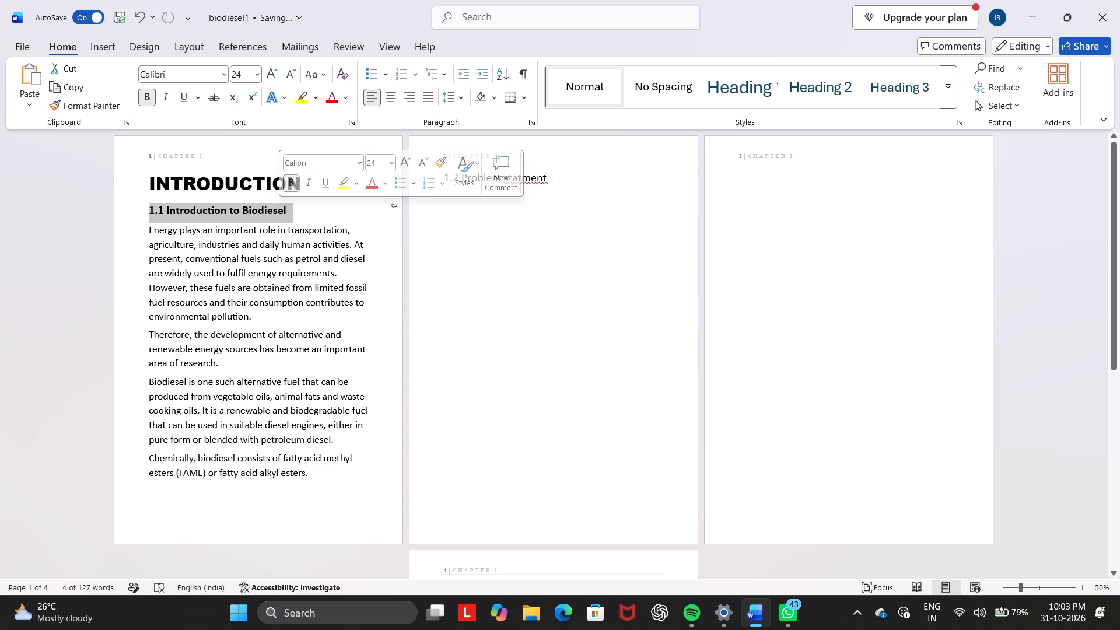
left_click(520, 243)
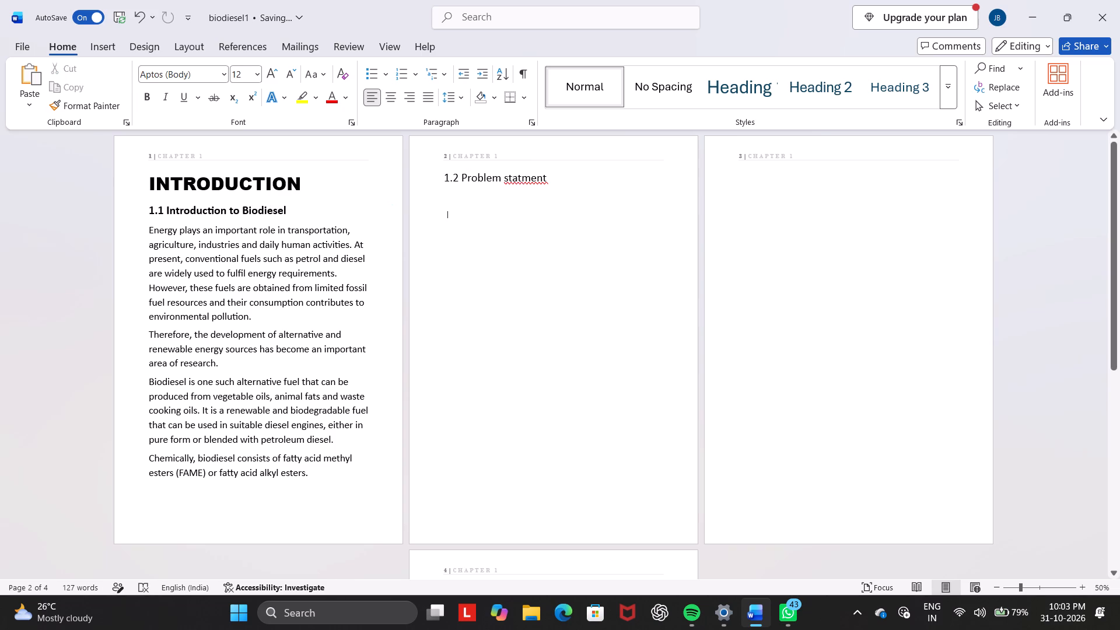
Correct the spelling of "statment" to "statement" in the 1.2 heading.
left_click(521, 178)
key("e")
Make the whole heading 1.2 Problem statement bold.
left_click_drag(561, 176, 541, 175)
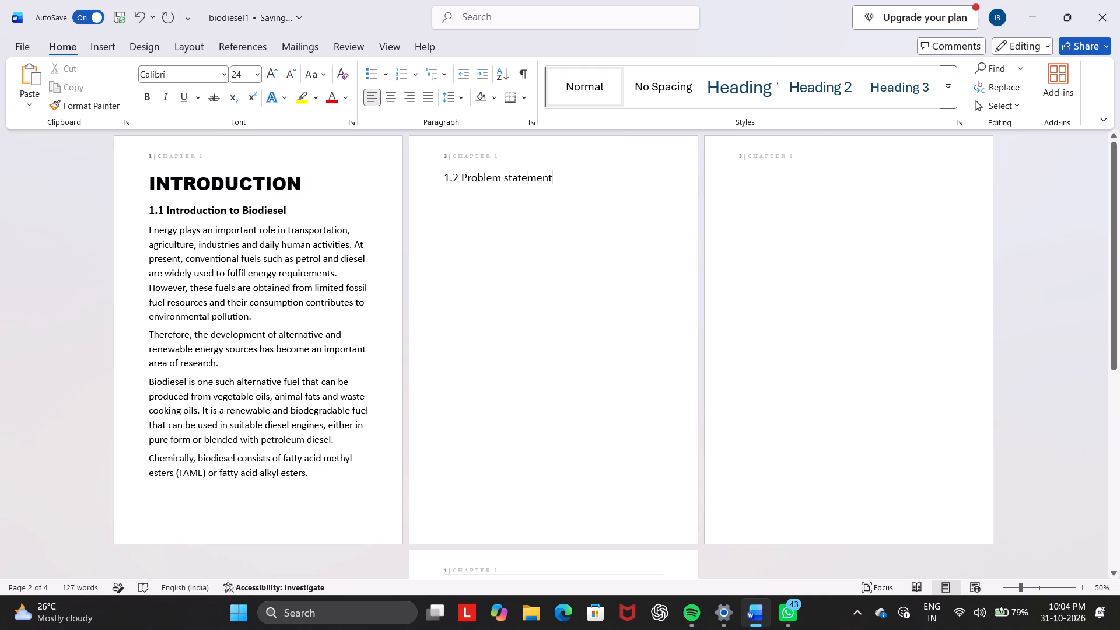
left_click_drag(541, 175, 438, 179)
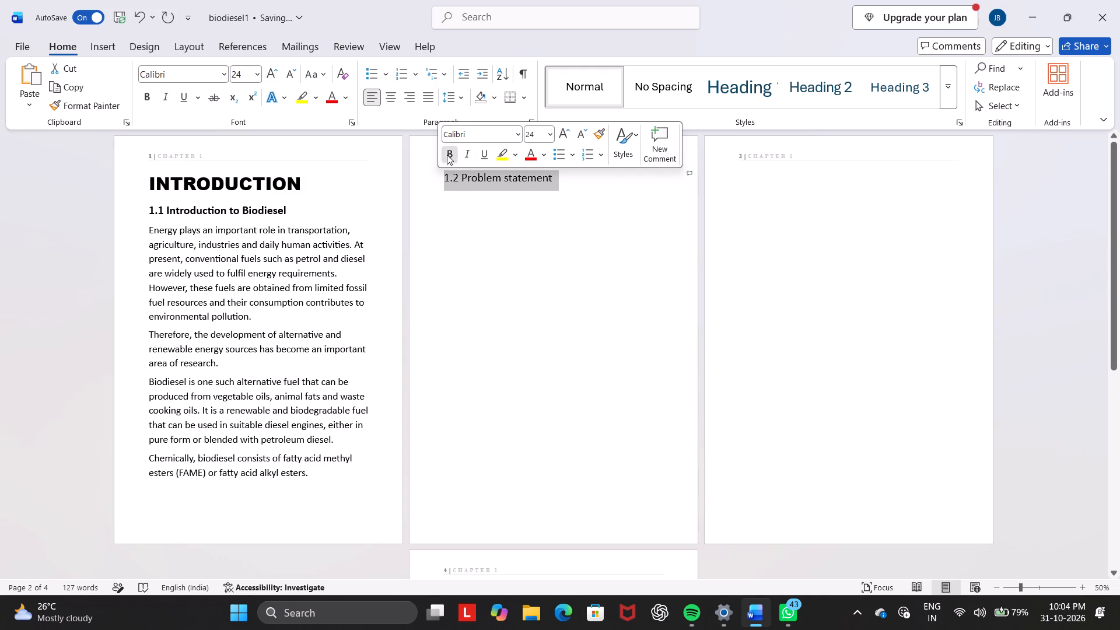
left_click(447, 155)
left_click_drag(464, 283, 470, 285)
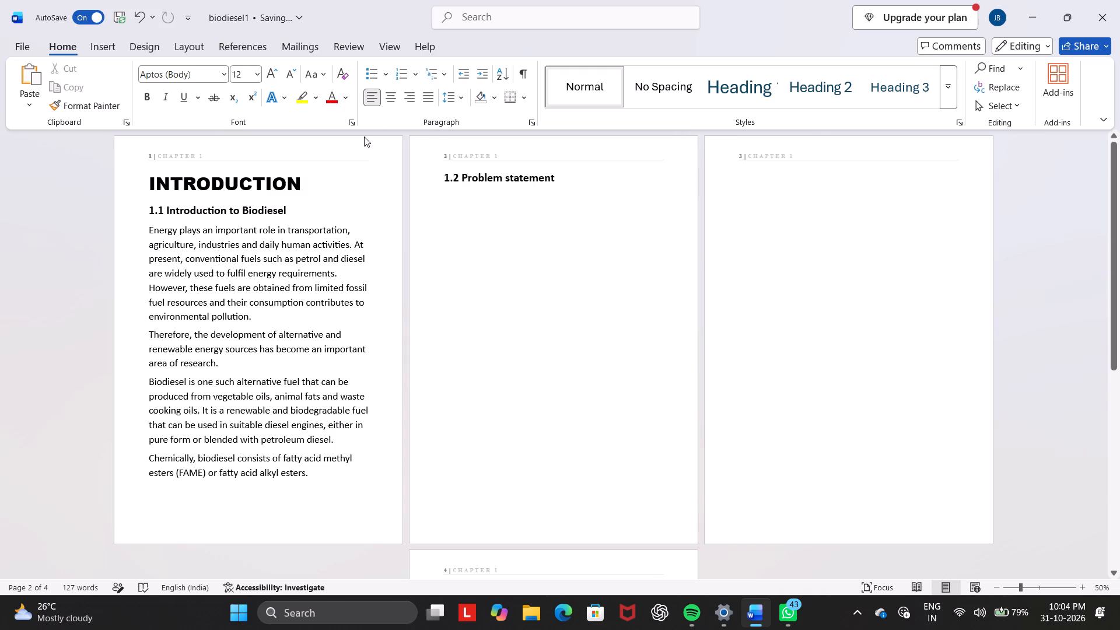
Compare the formatting of headings 1.1 Introduction to Biodiesel and 1.2 Problem statement once more.
left_click_drag(294, 210, 224, 208)
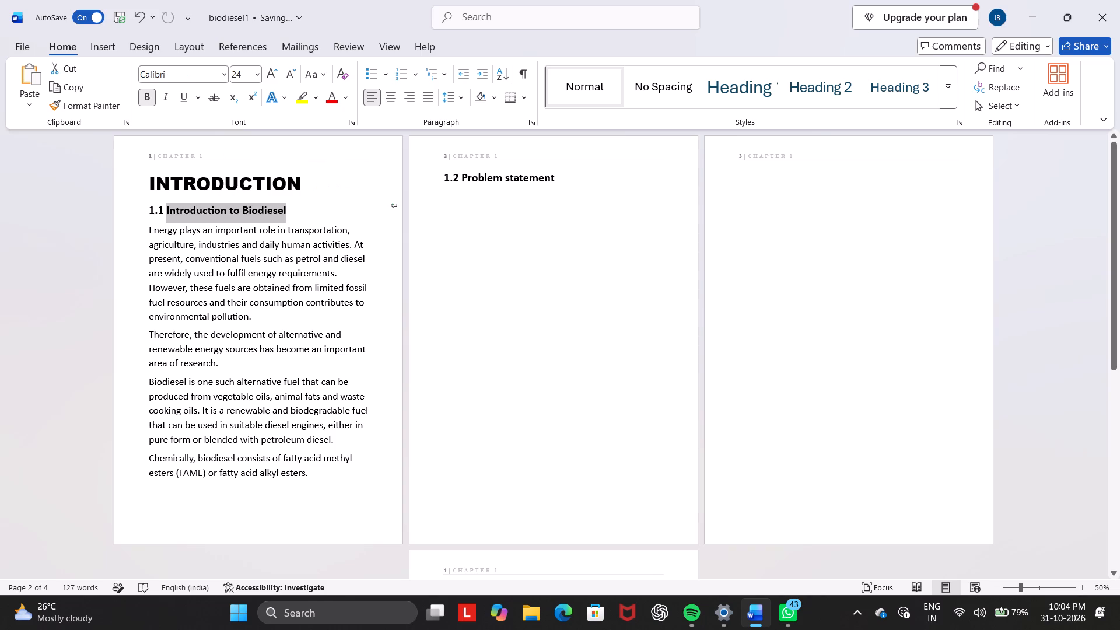
left_click(475, 317)
left_click_drag(565, 180, 495, 178)
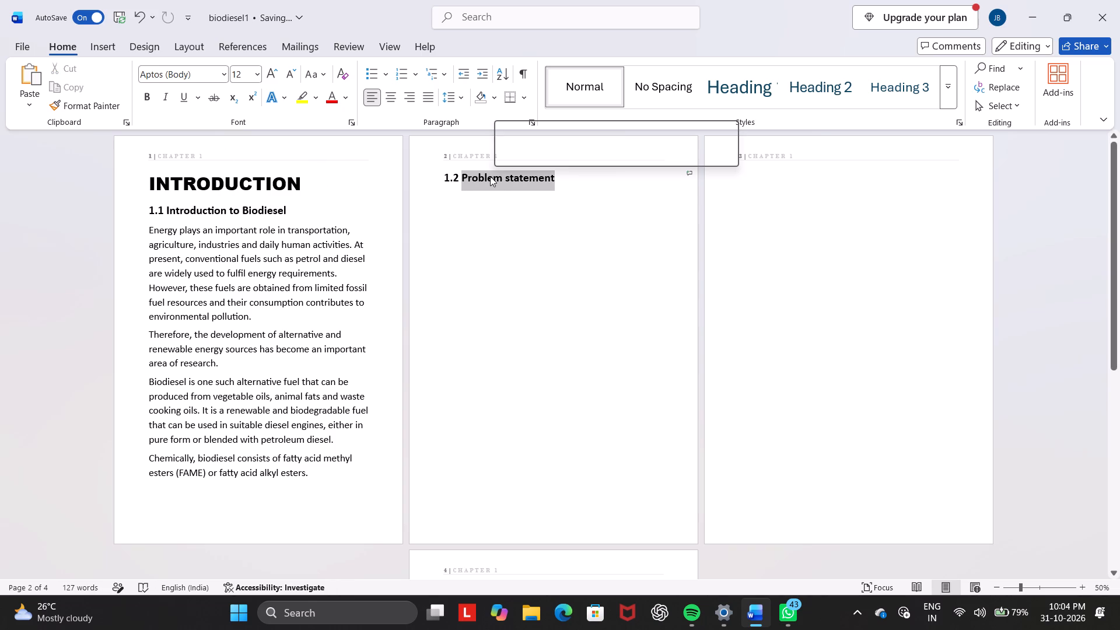
left_click(491, 241)
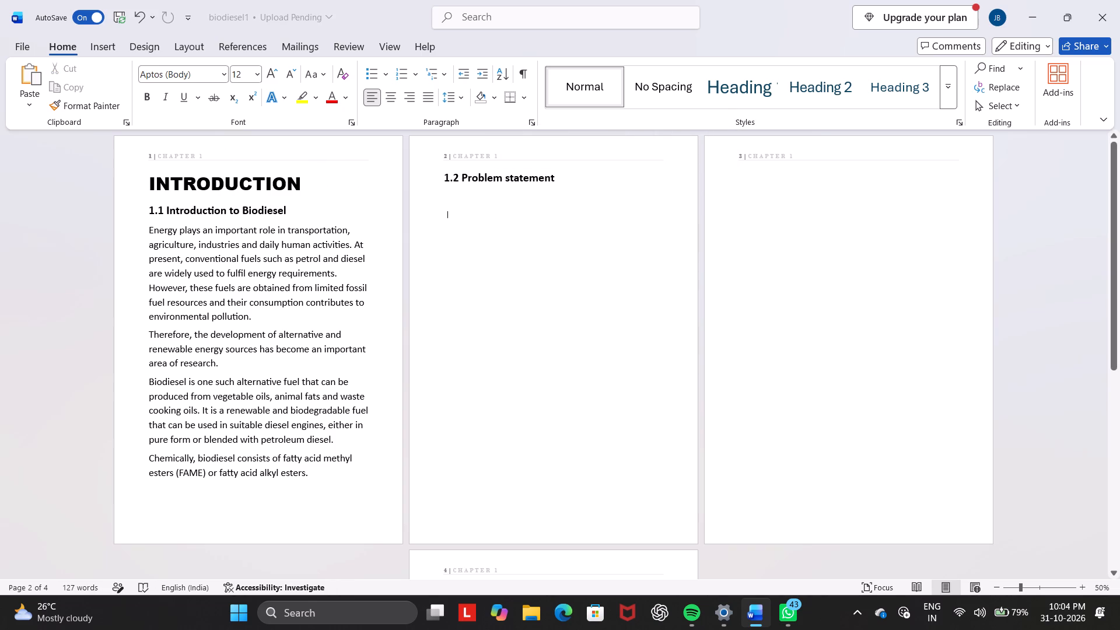
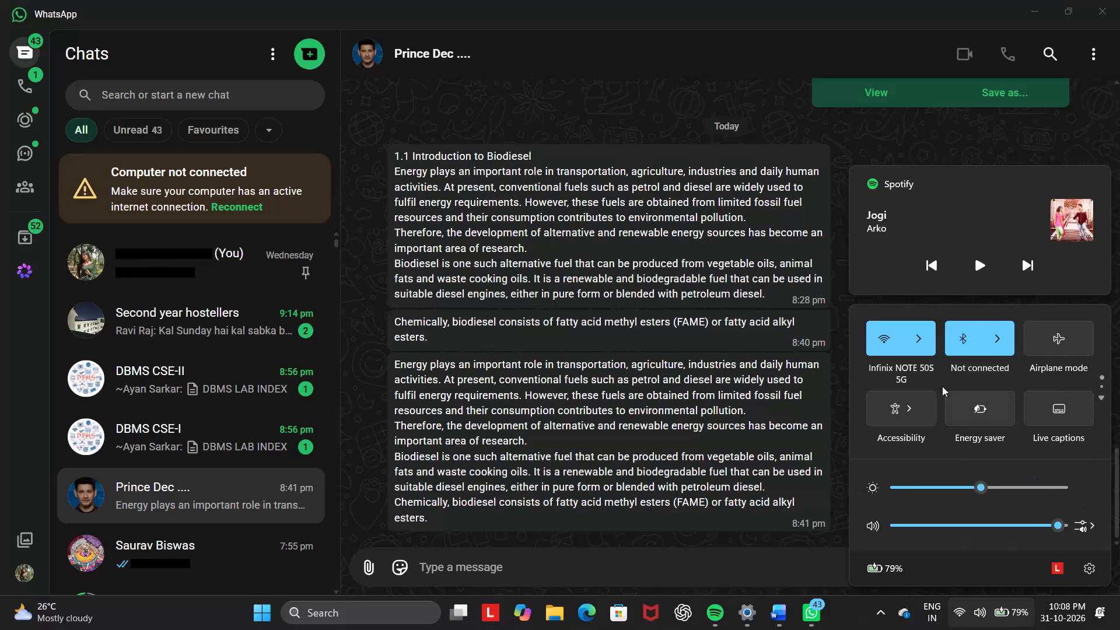
Check the computer's Wi-Fi connection and rescan for available networks, then return to the quick settings overview.
left_click(930, 346)
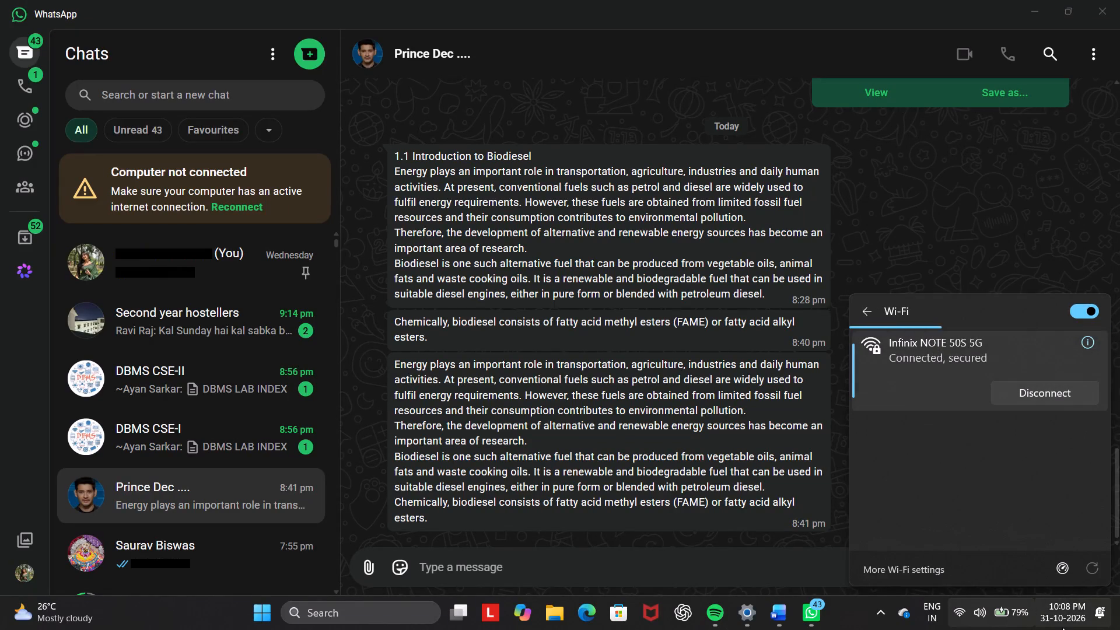
triple_click(1095, 569)
left_click(1091, 563)
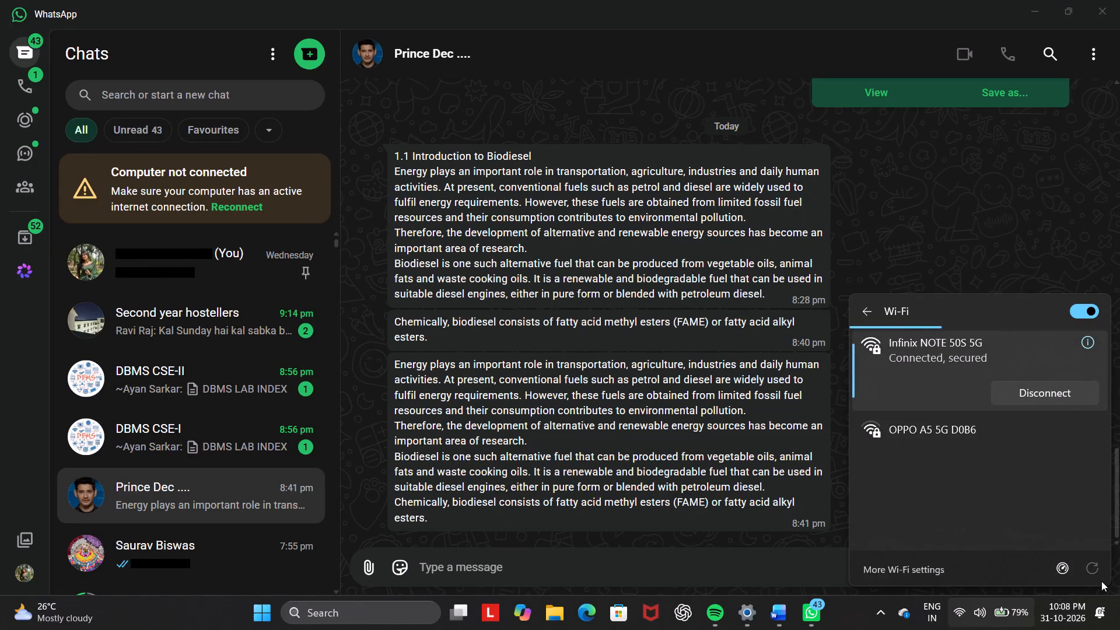
left_click(1102, 563)
left_click(1103, 563)
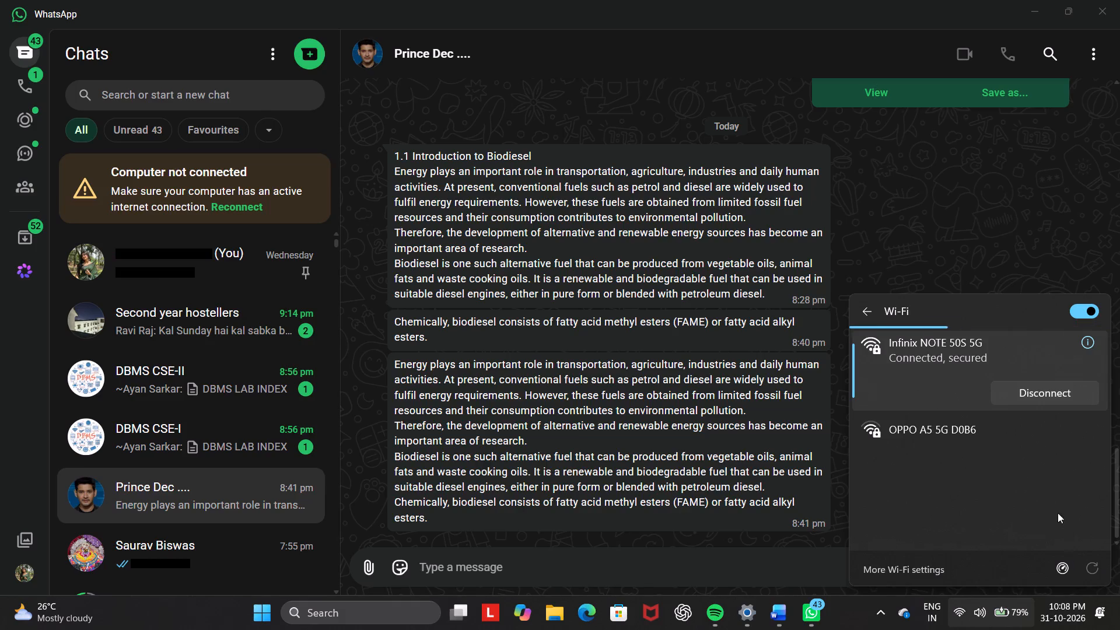
left_click(874, 306)
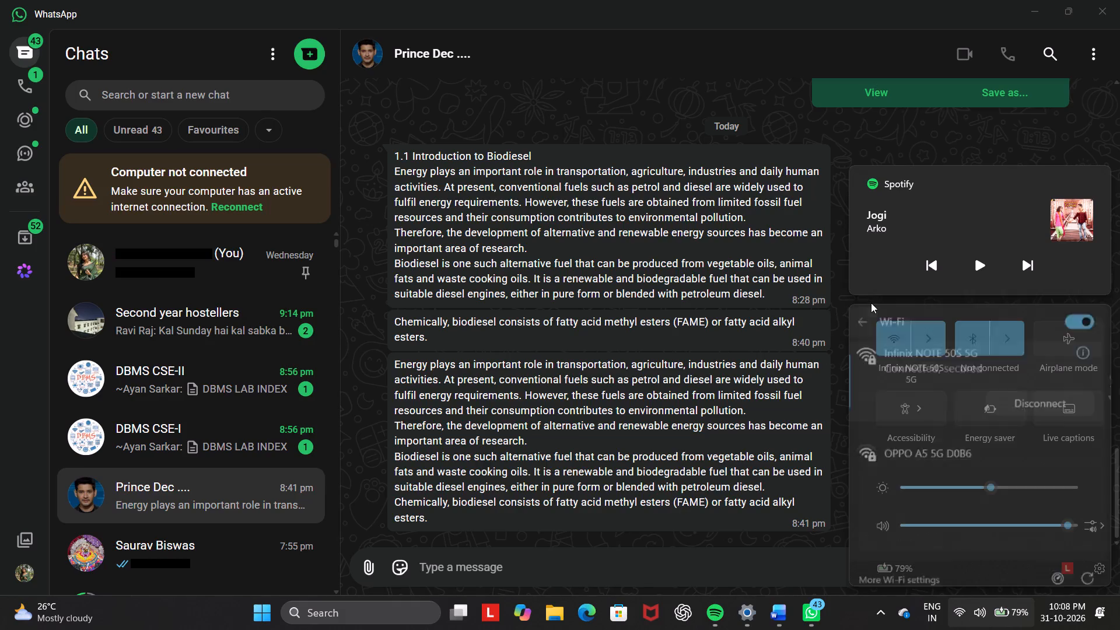
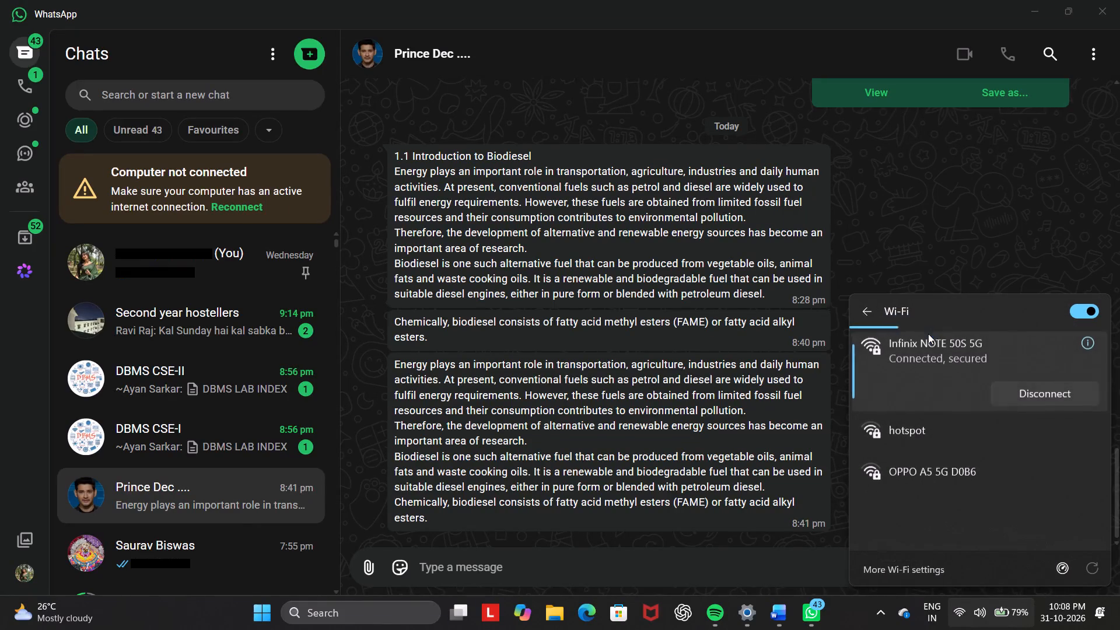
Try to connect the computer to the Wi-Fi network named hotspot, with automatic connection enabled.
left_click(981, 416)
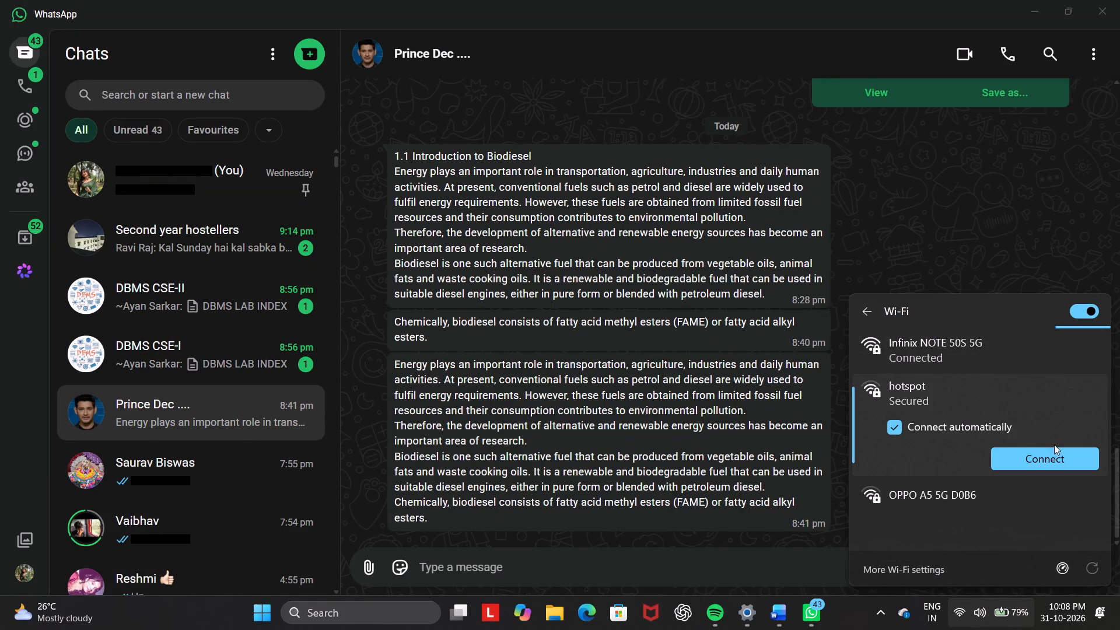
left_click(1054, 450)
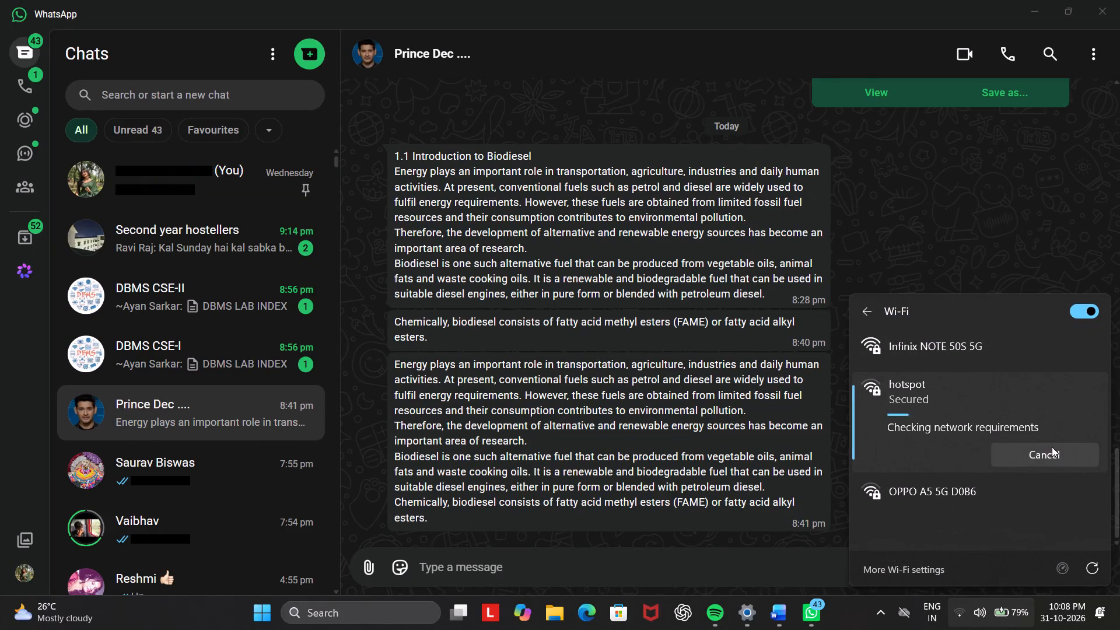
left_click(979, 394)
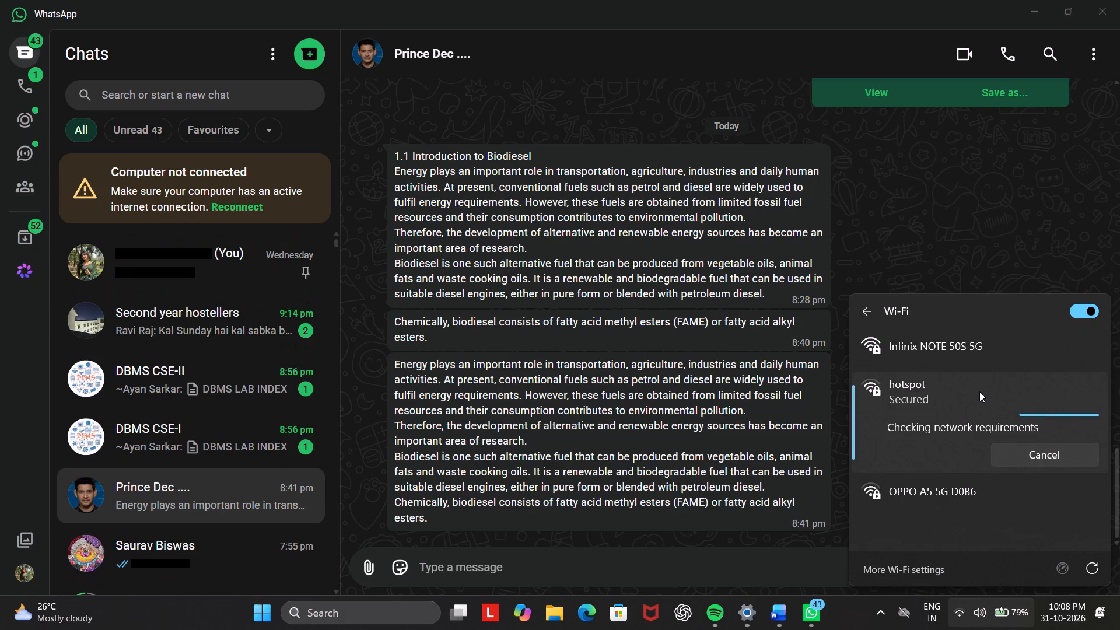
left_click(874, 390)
Restart the computer's Wi-Fi by switching it off and back on.
left_click(1087, 301)
left_click(1086, 300)
left_click(1081, 309)
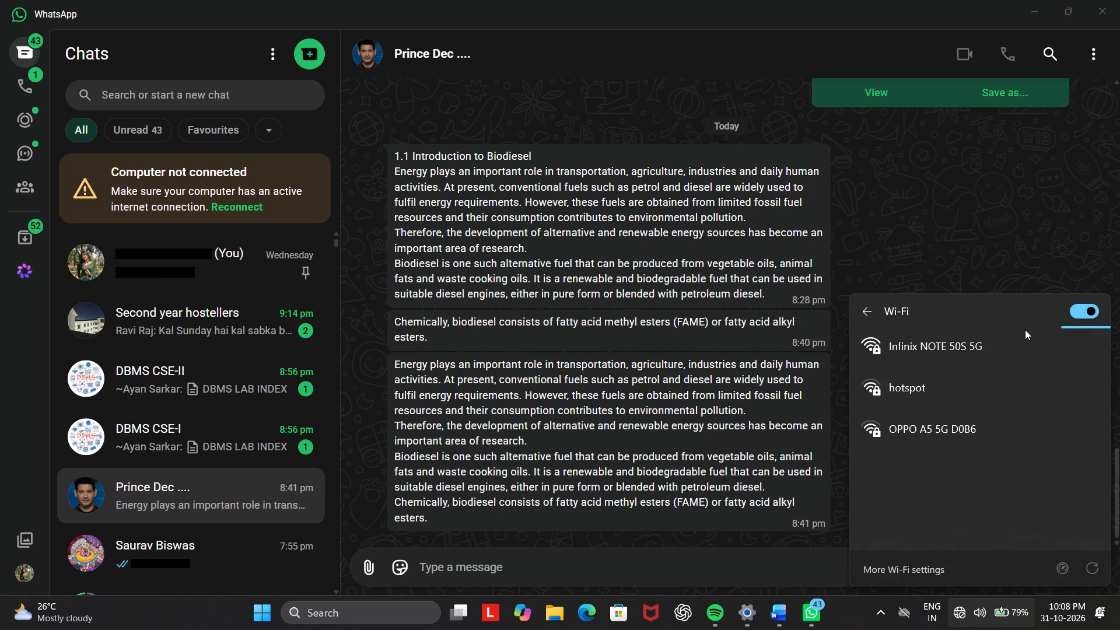
Try again to connect to the hotspot Wi-Fi network, keeping automatic connection enabled.
left_click(911, 384)
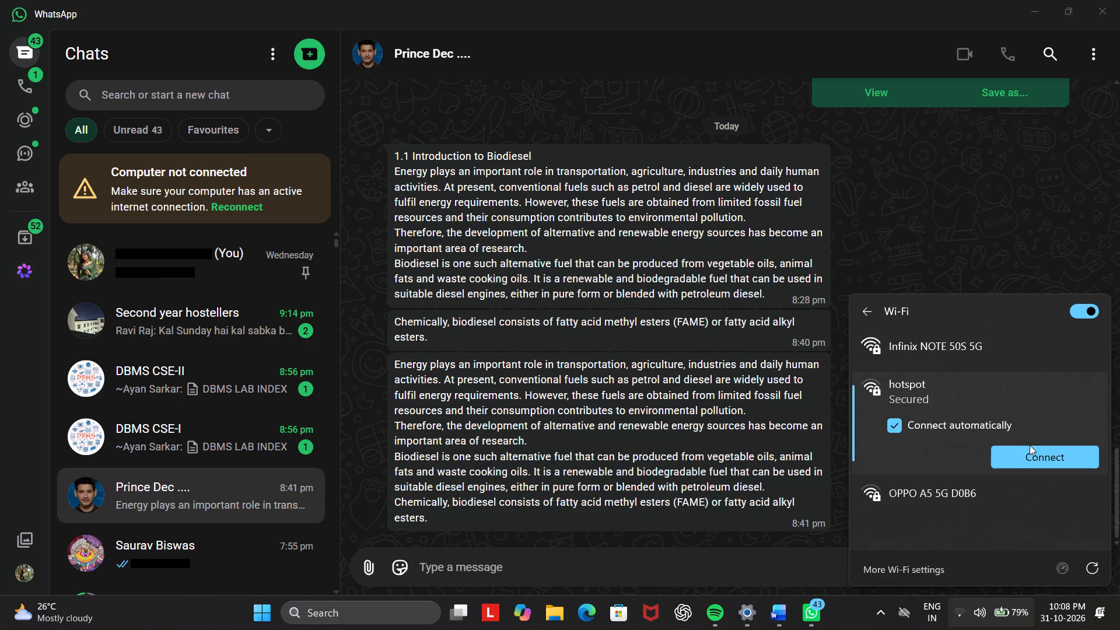
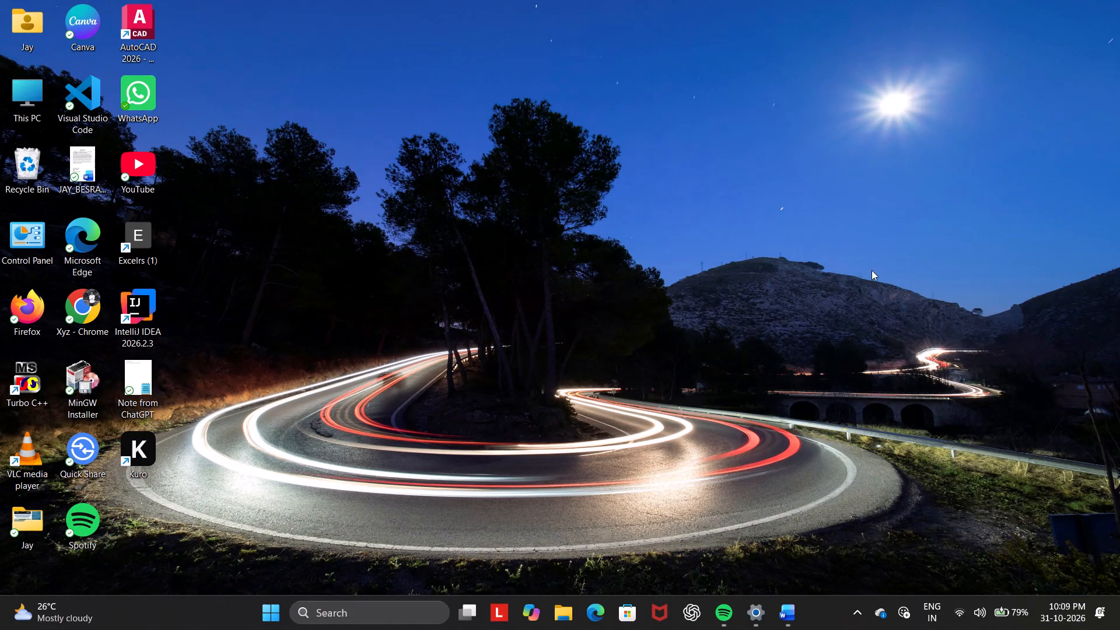
Refresh the desktop.
left_click(865, 142)
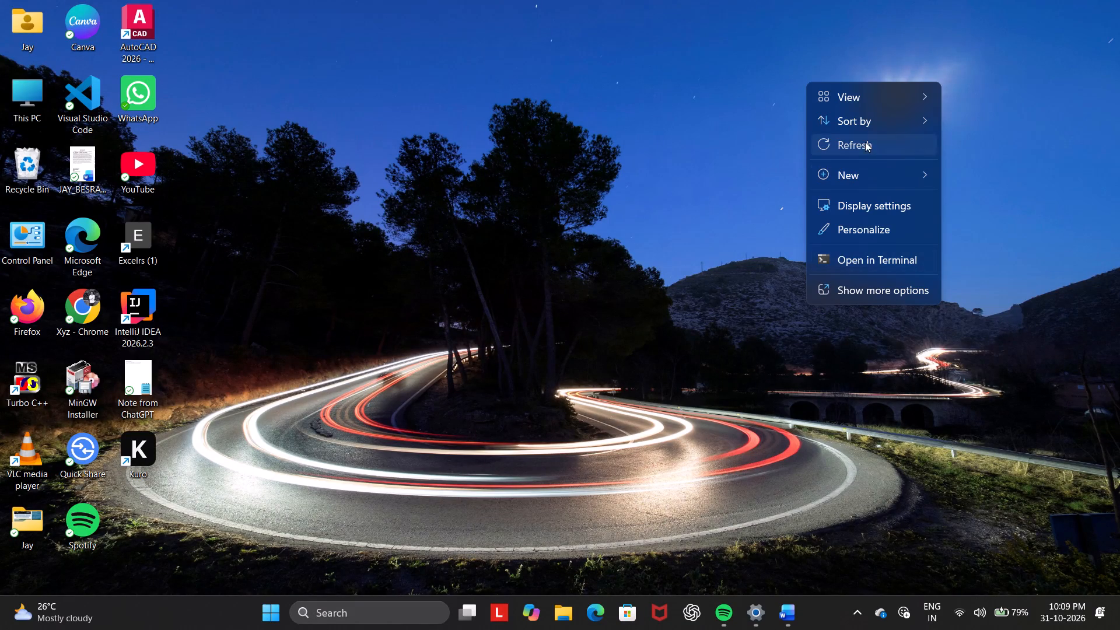
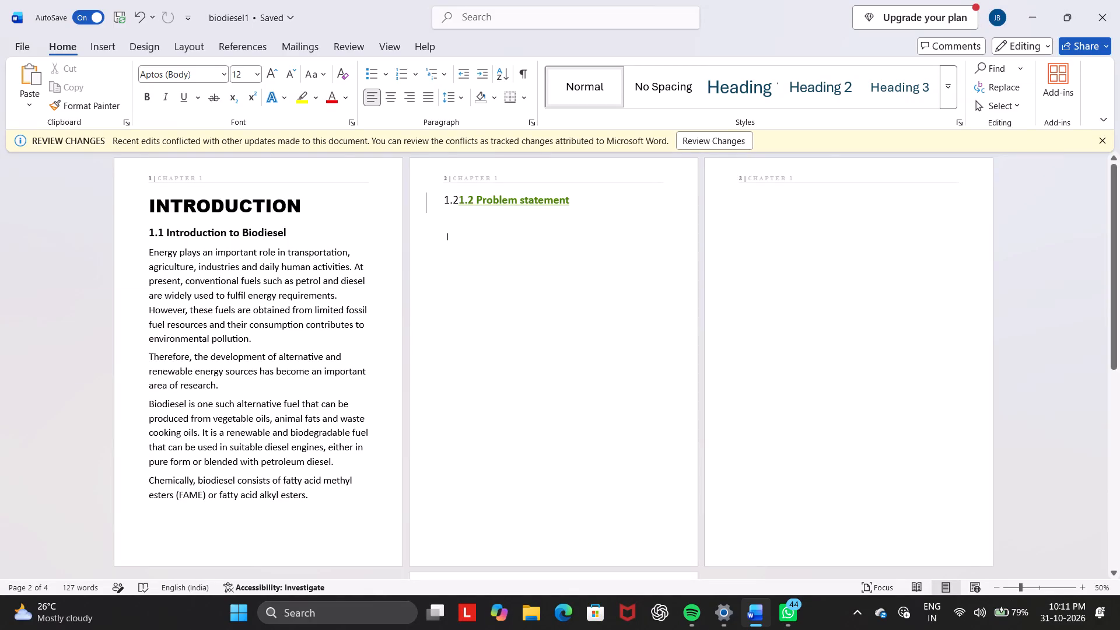
Place the text cursor directly after the underlined number 1.2 in the Problem statement heading.
left_click(574, 205)
left_click(473, 198)
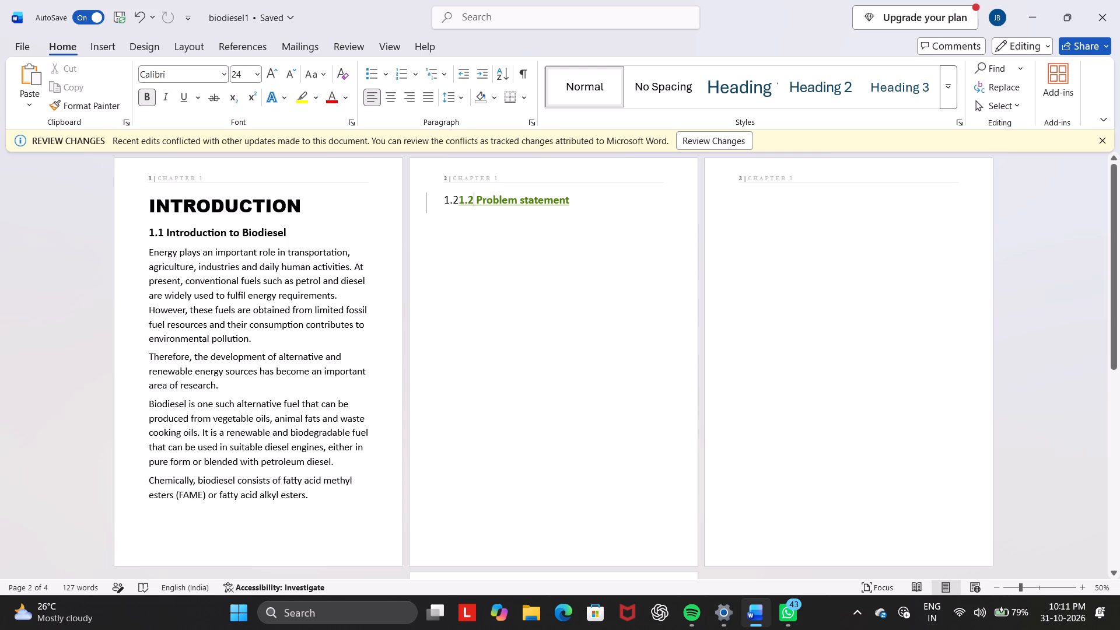
Delete the duplicated number 1.2 in front of Problem statement in the page 2 heading.
key("BackSpace")
key("BackSpace")
key("BackSpace")
left_click_drag(456, 197, 622, 154)
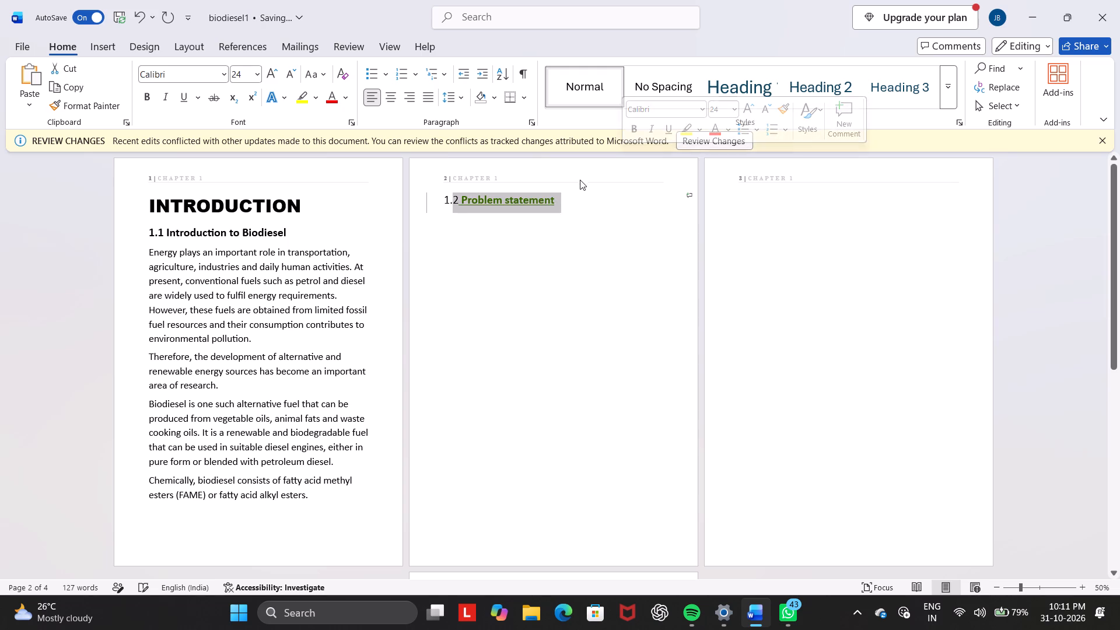
Paste the copied project-purpose text two lines below the 1.2 Problem statement heading.
left_click(572, 194)
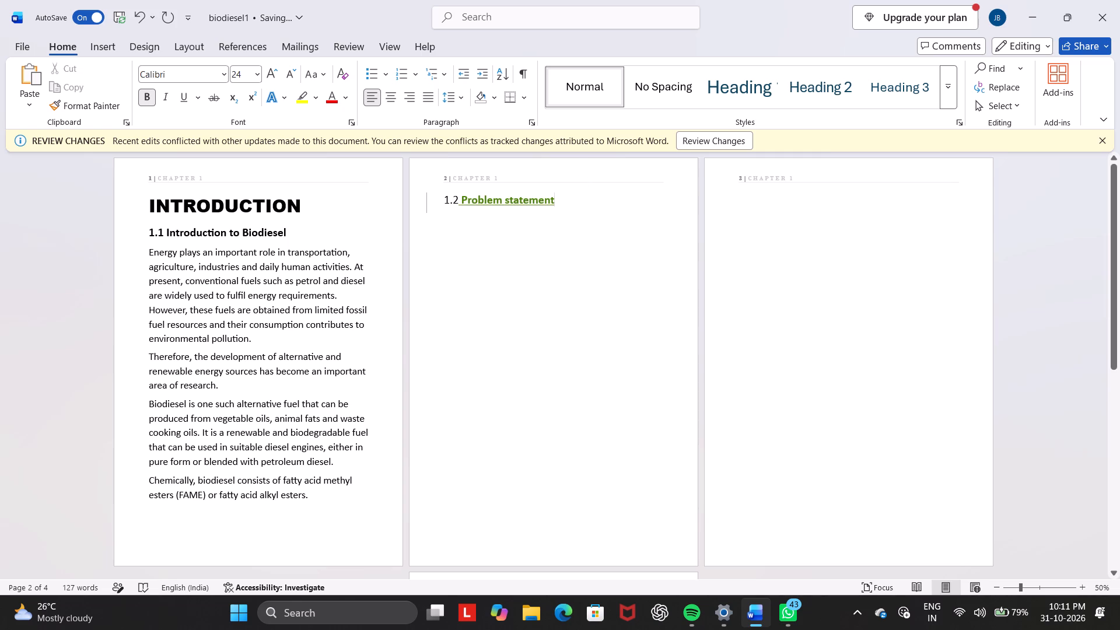
key("Return")
key("Return")
key("ctrl+v")
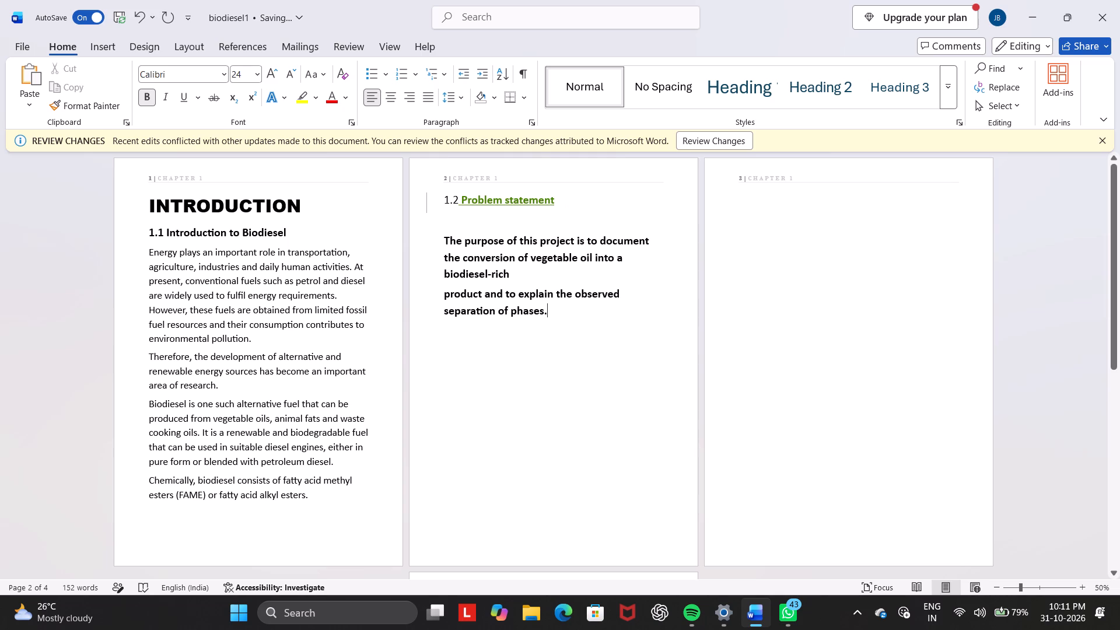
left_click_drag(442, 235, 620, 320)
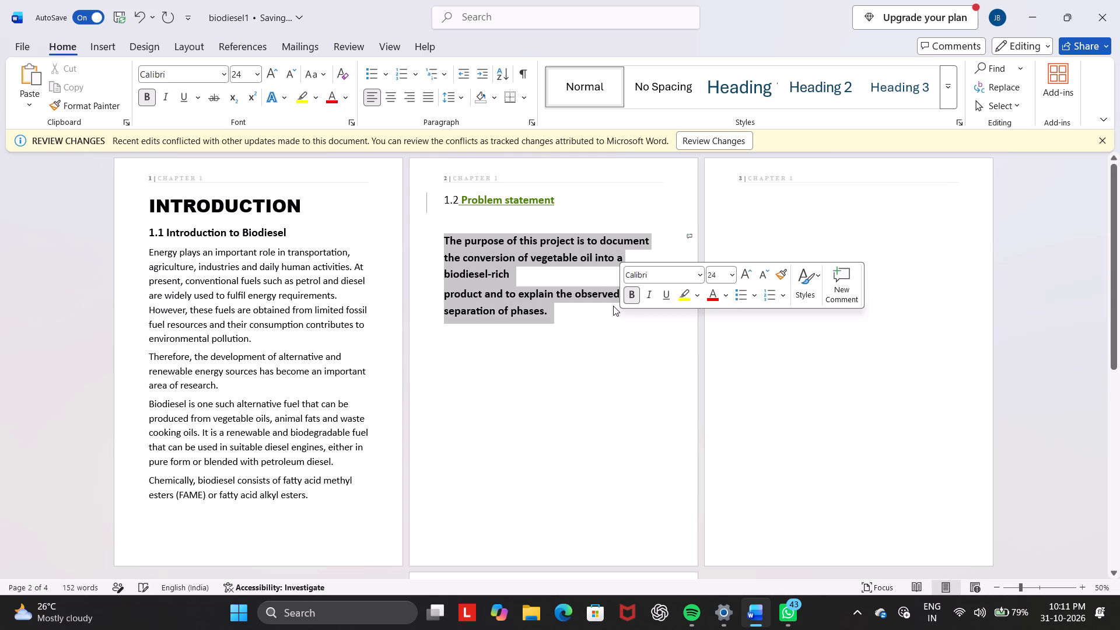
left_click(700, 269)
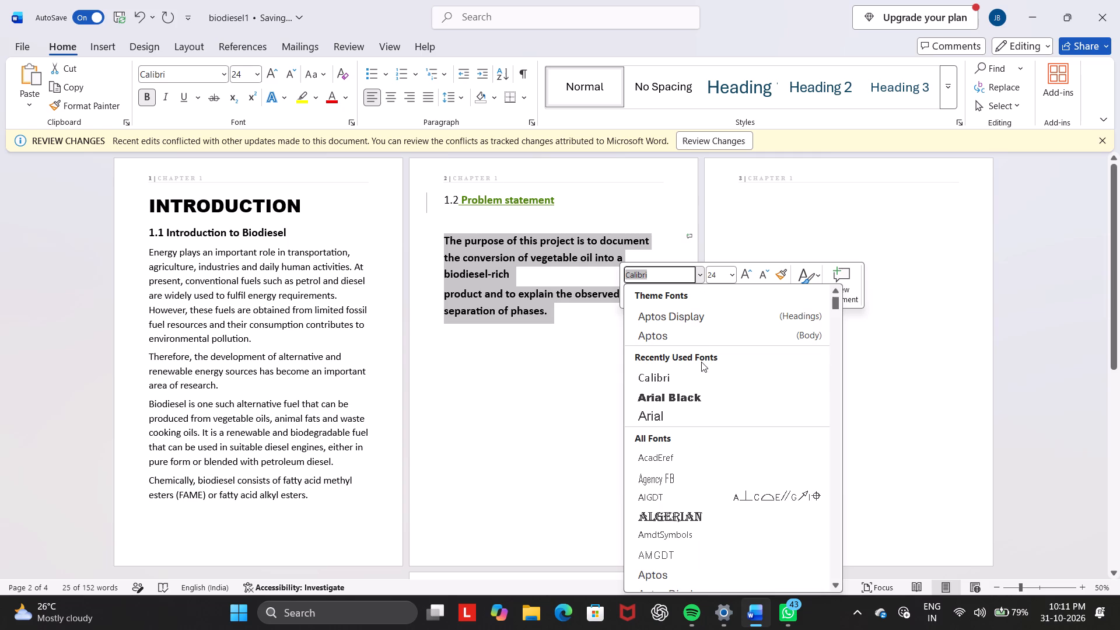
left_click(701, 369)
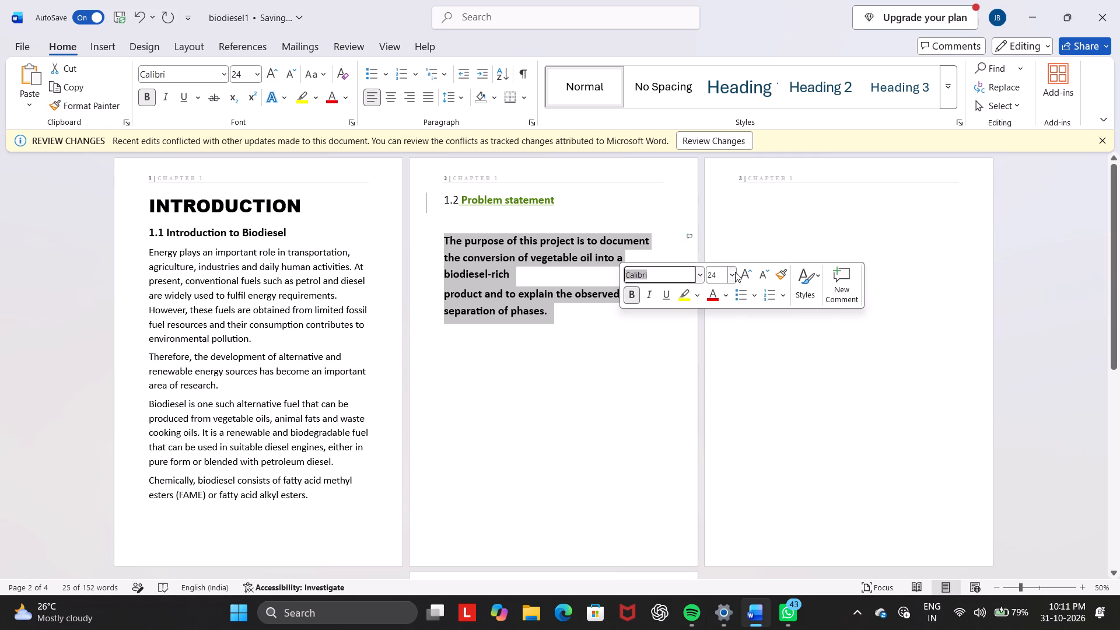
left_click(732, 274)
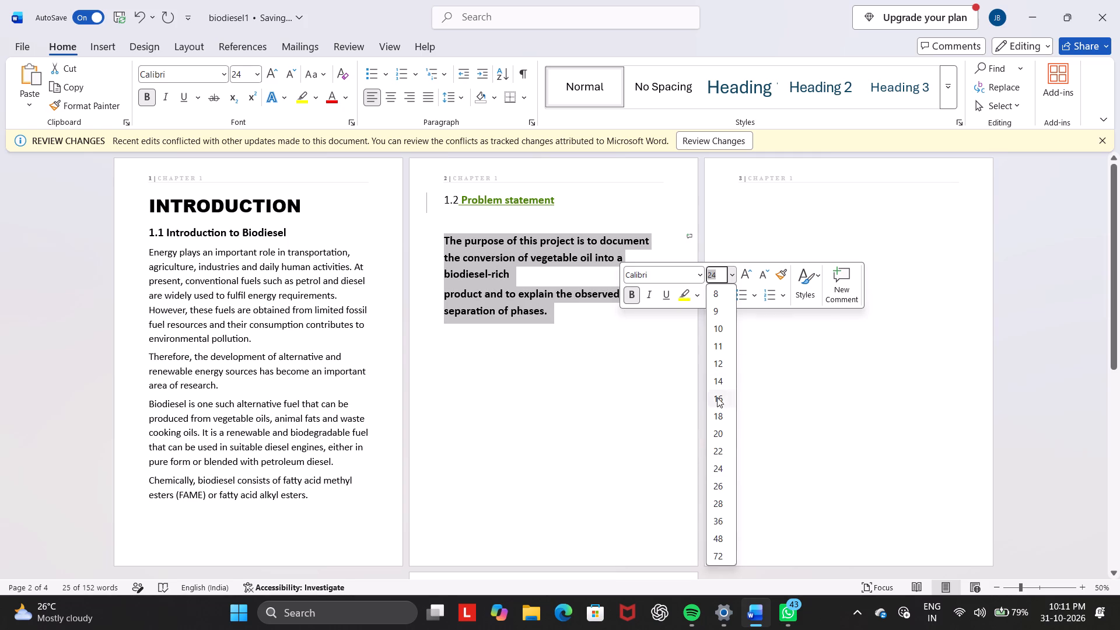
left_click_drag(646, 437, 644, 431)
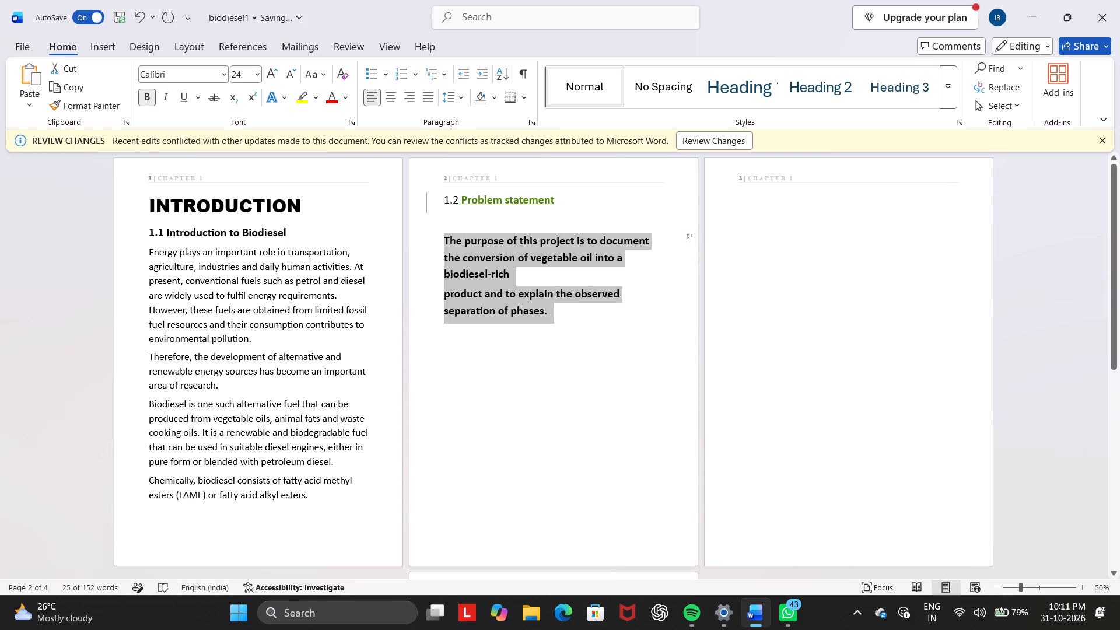
Check the font size of the section 1.1 body text and set the pasted purpose text to the same size, 21.
left_click_drag(148, 250, 337, 536)
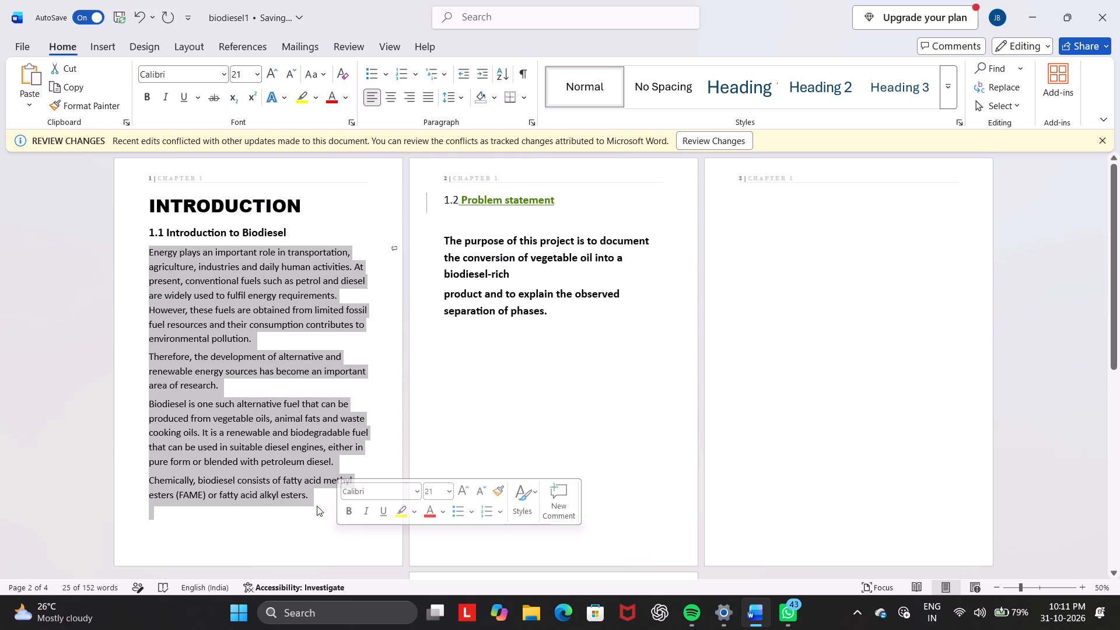
left_click_drag(507, 346, 505, 352)
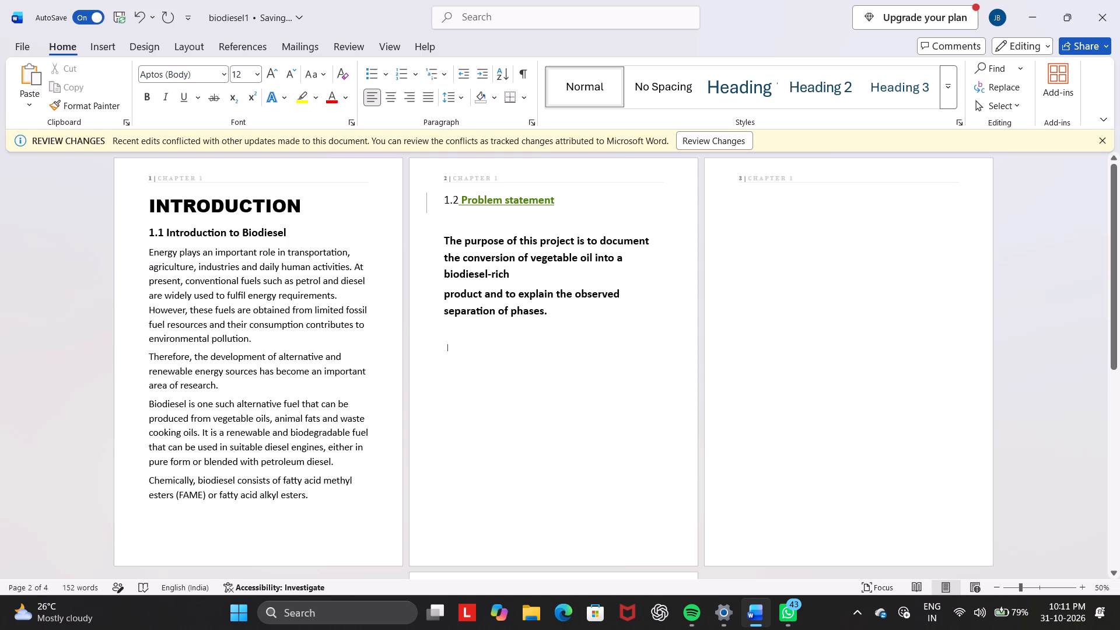
left_click_drag(442, 235, 565, 340)
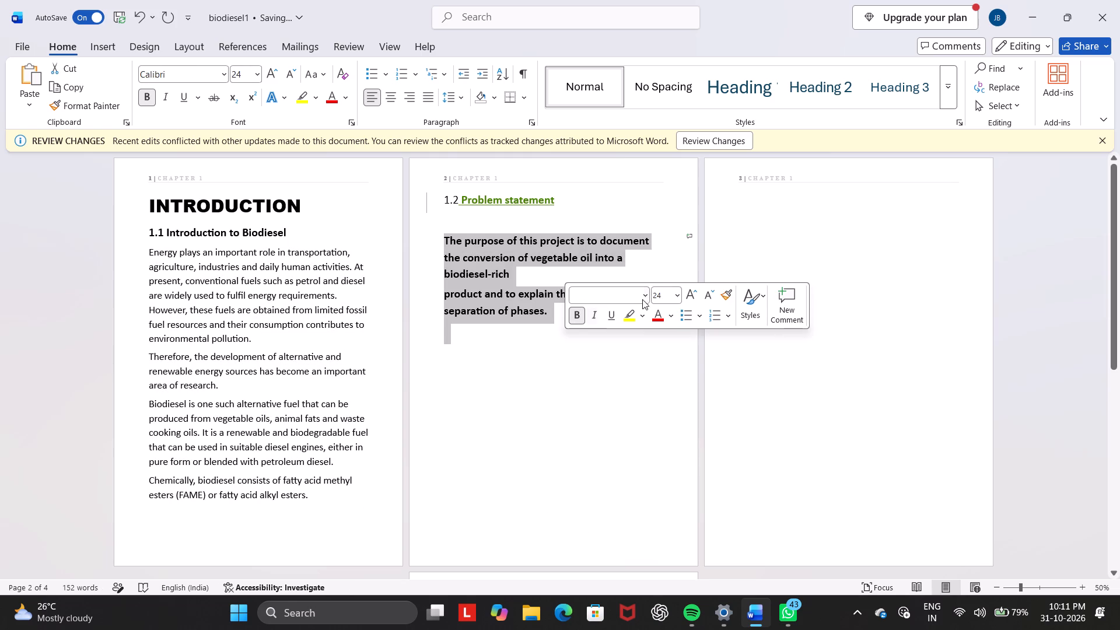
left_click(673, 292)
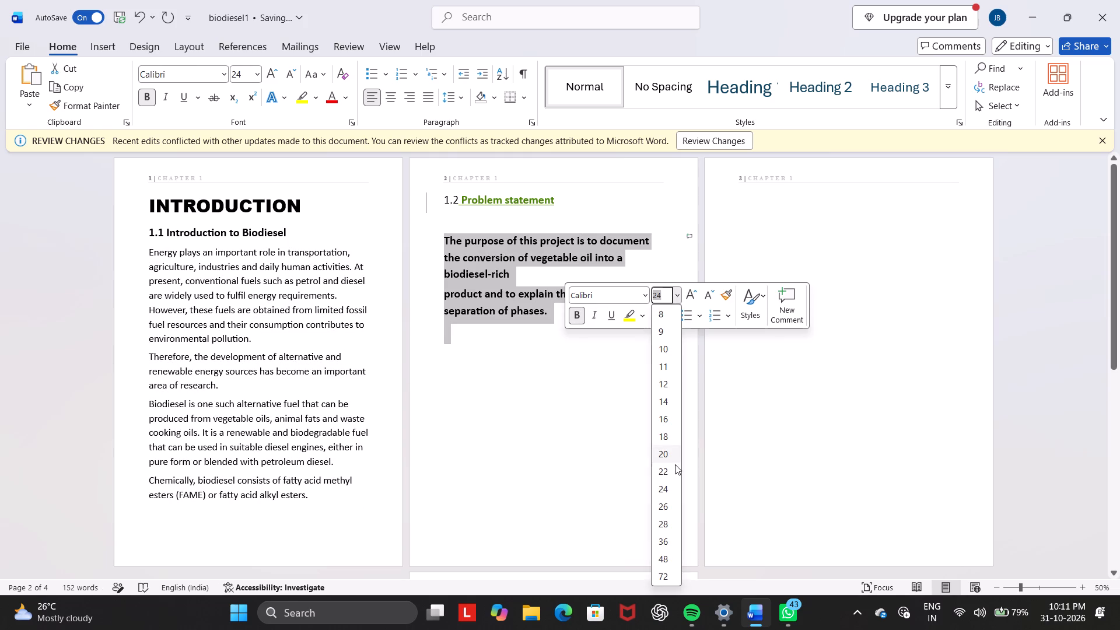
left_click(673, 455)
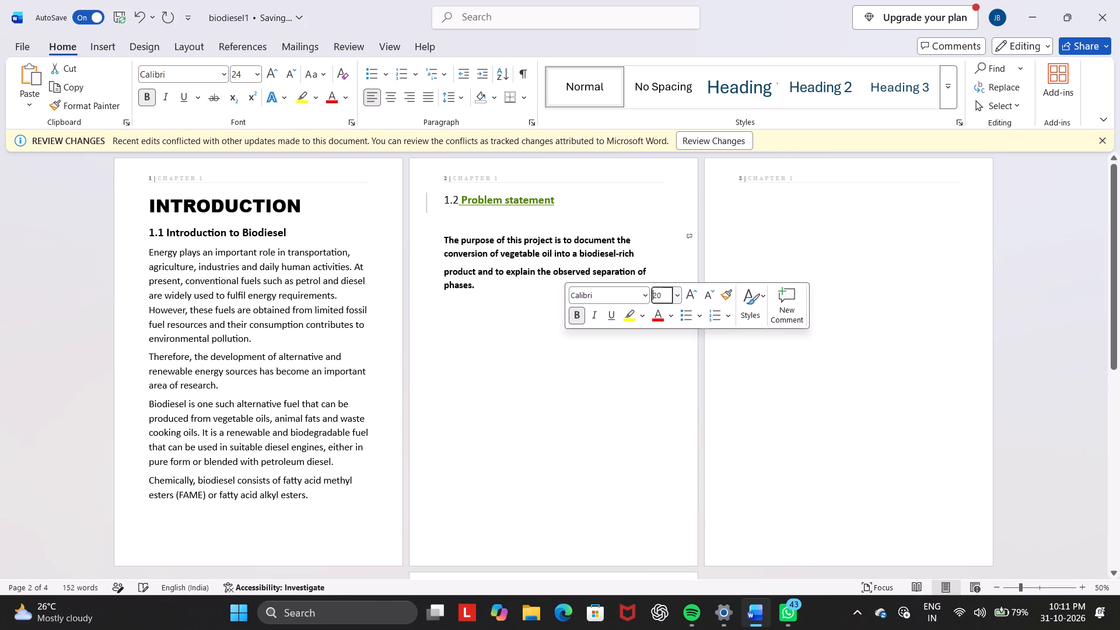
left_click(660, 295)
key("BackSpace")
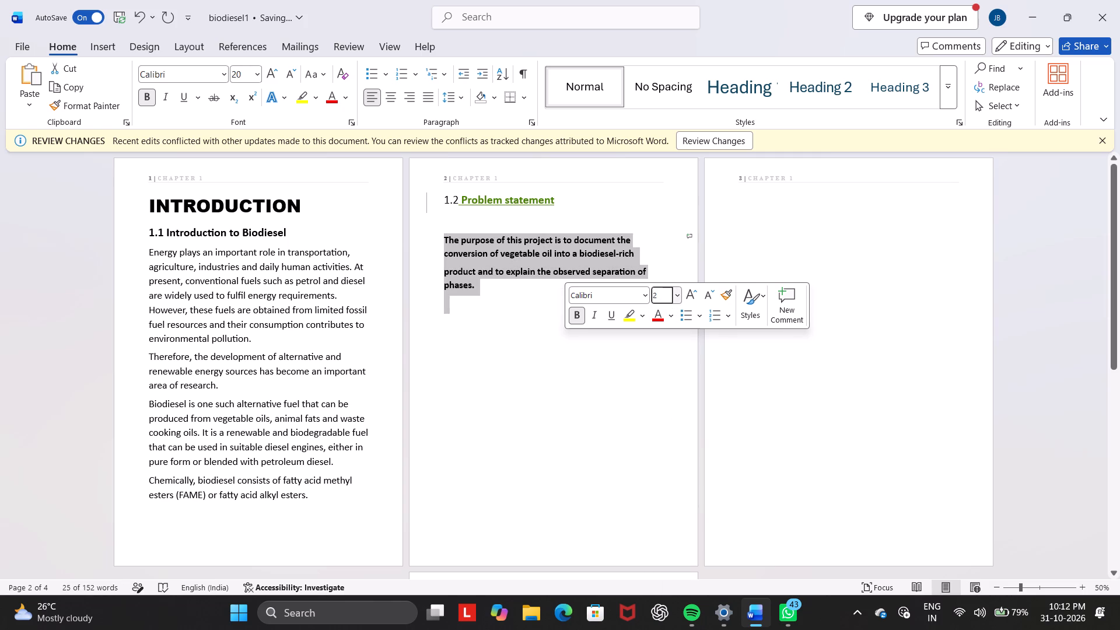
key("1")
key("Return")
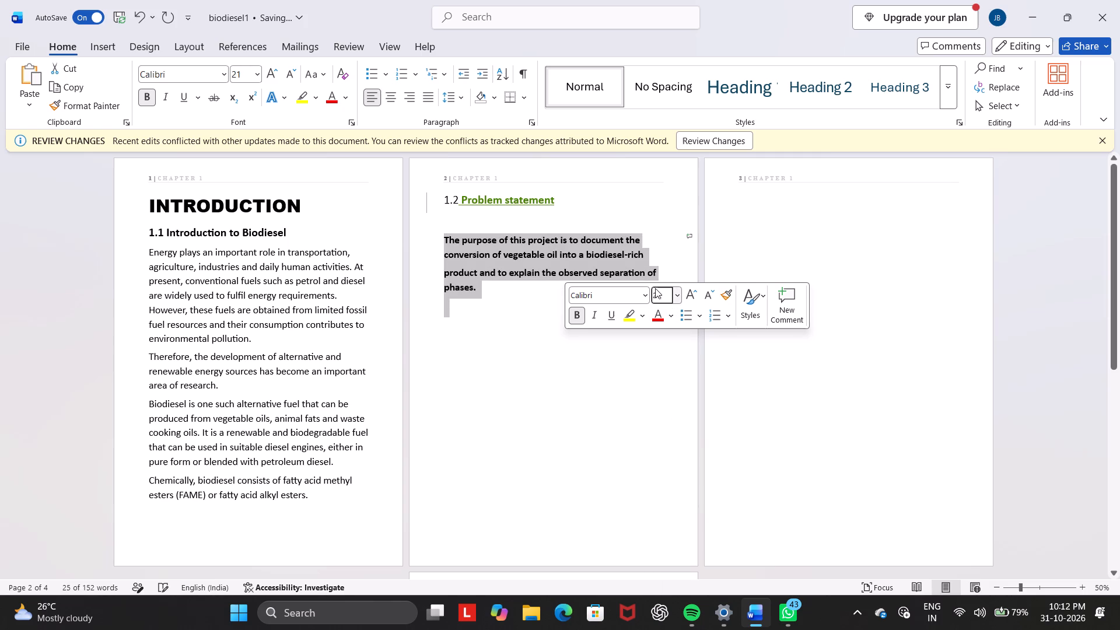
left_click(611, 422)
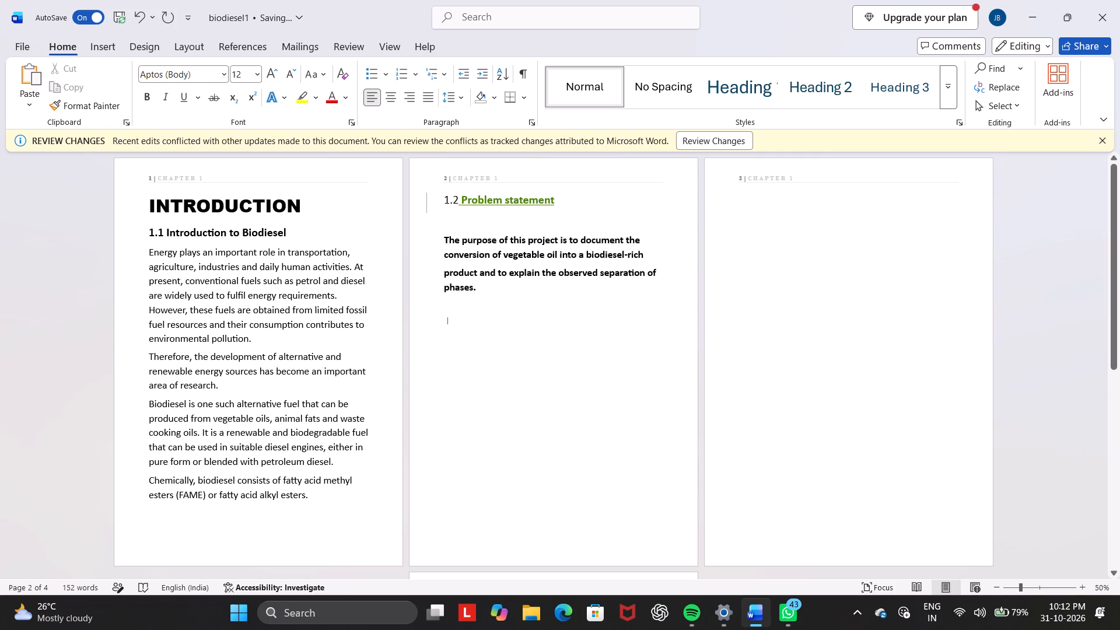
Delete the green underlined words Problem statement from the 1.2 heading, leaving only its number.
left_click_drag(462, 196, 579, 206)
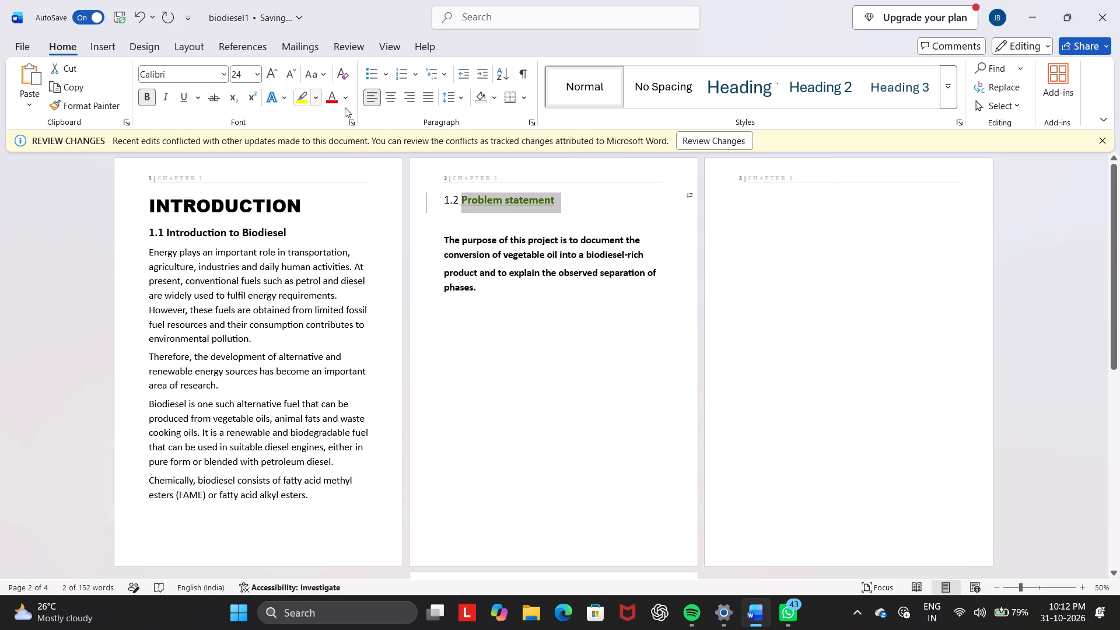
left_click(559, 195)
left_click(554, 194)
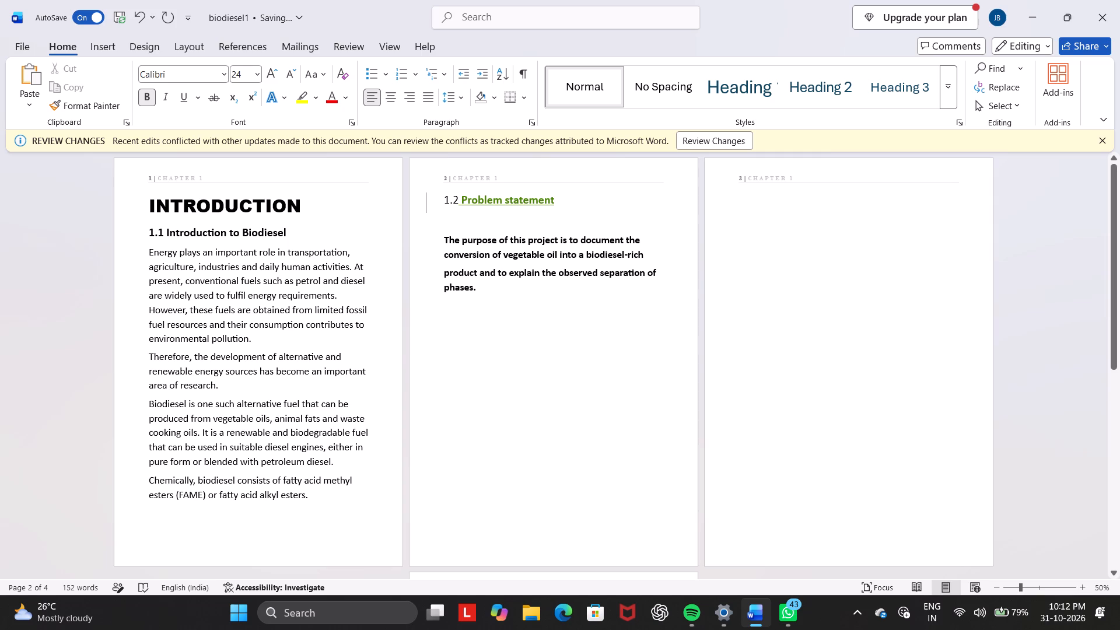
left_click(563, 190)
key("BackSpace")
key("BackSpace")
key("BackSpace")
key("BackSpace")
key("BackSpace")
key("BackSpace")
key("BackSpace")
key("BackSpace")
key("BackSpace")
key("BackSpace")
key("BackSpace")
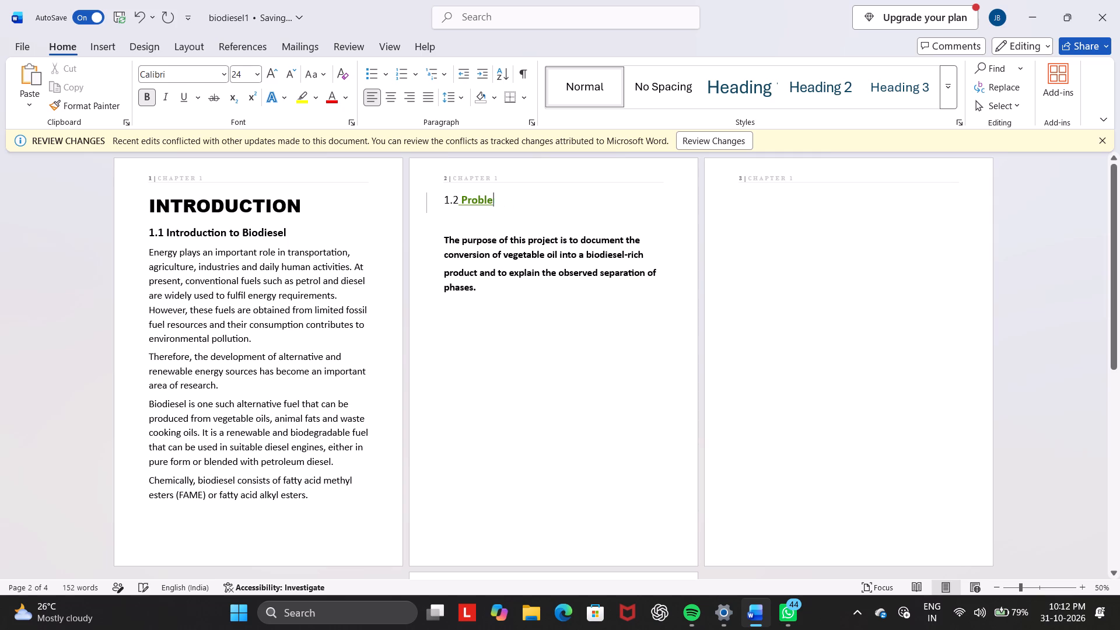
key("BackSpace")
key("BackSpace")
key("BackSpace")
key("BackSpace")
key("BackSpace")
key("BackSpace")
Retype Problem statement in bold after the number 1.2 in the heading.
key("shift+p")
key("r")
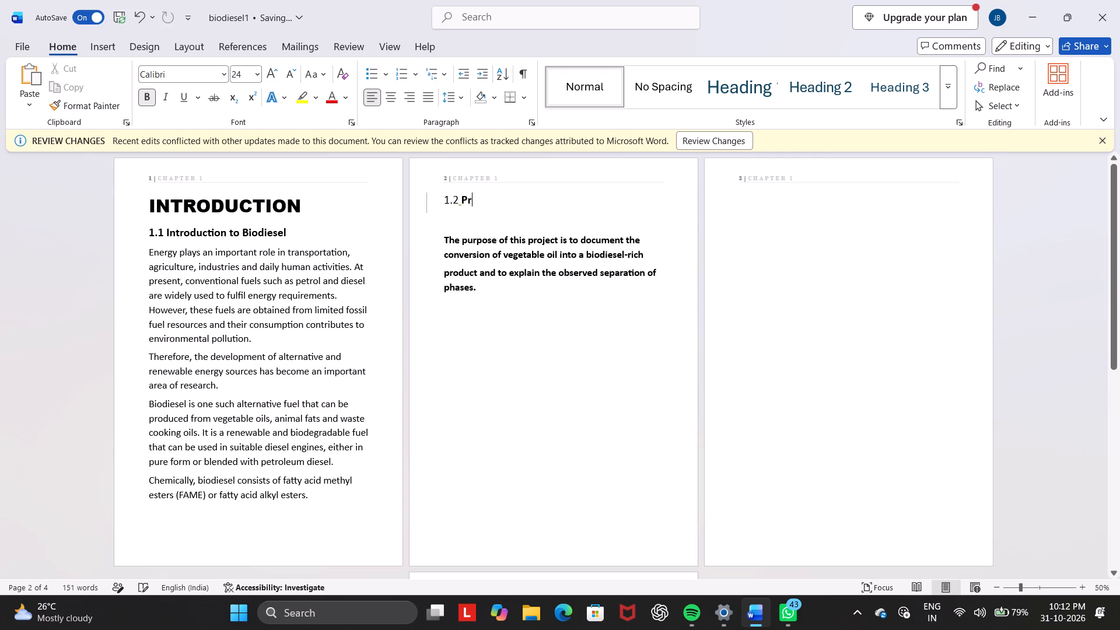
type("oblem")
key("space")
key("s")
type("tat")
key("e")
type("ment")
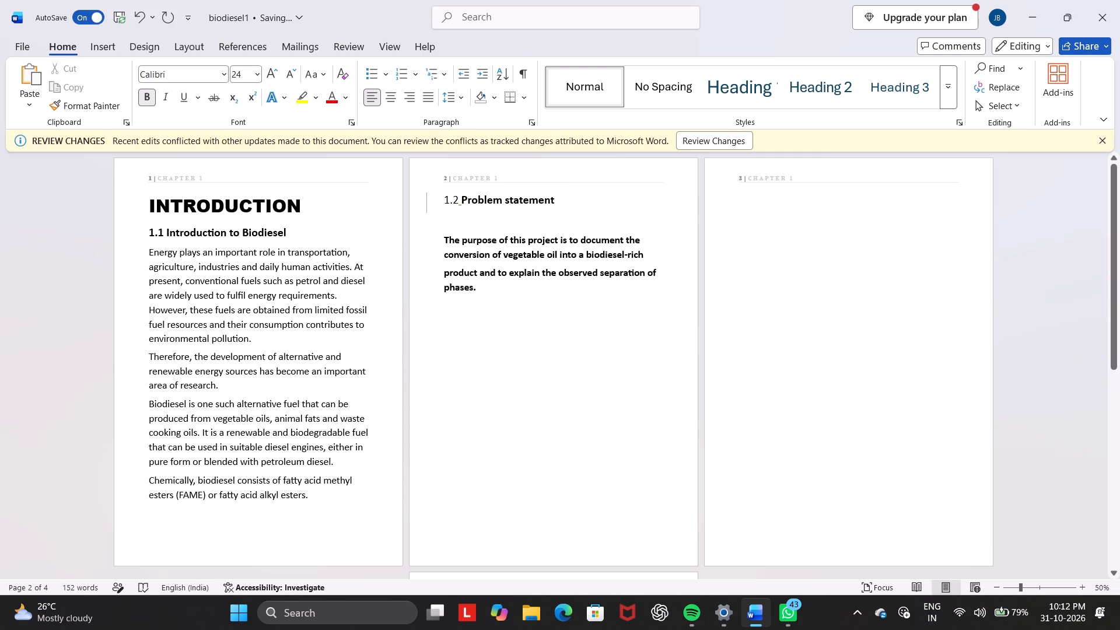
Remove the blank line between the 1.2 heading and the purpose text below it.
left_click(604, 229)
key("BackSpace")
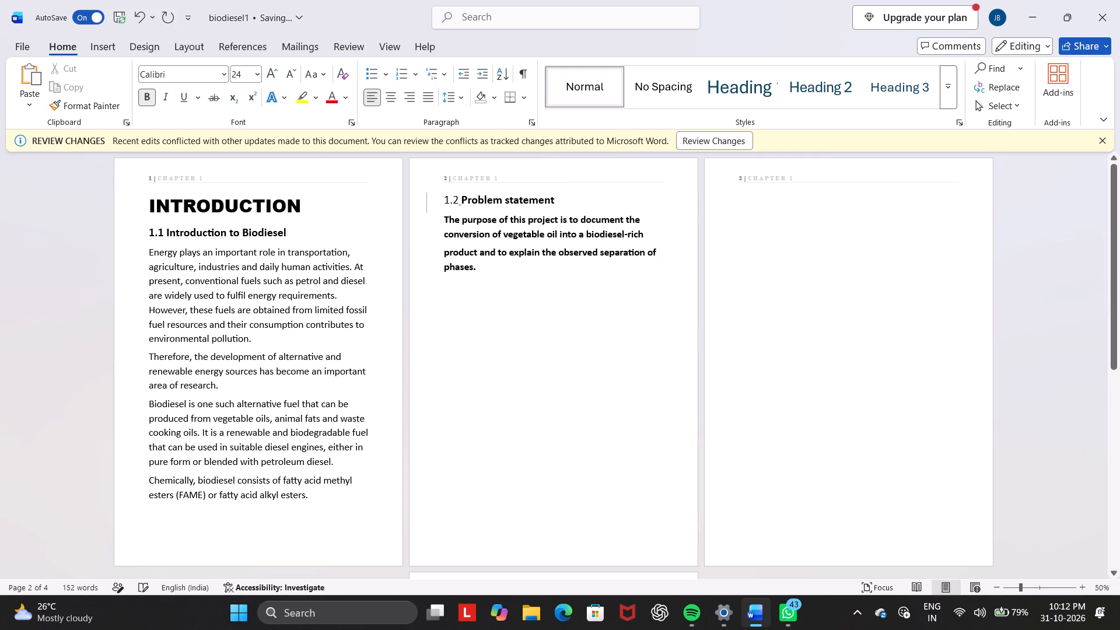
Remove the bold formatting from the purpose text under the 1.2 heading.
left_click_drag(442, 215, 594, 303)
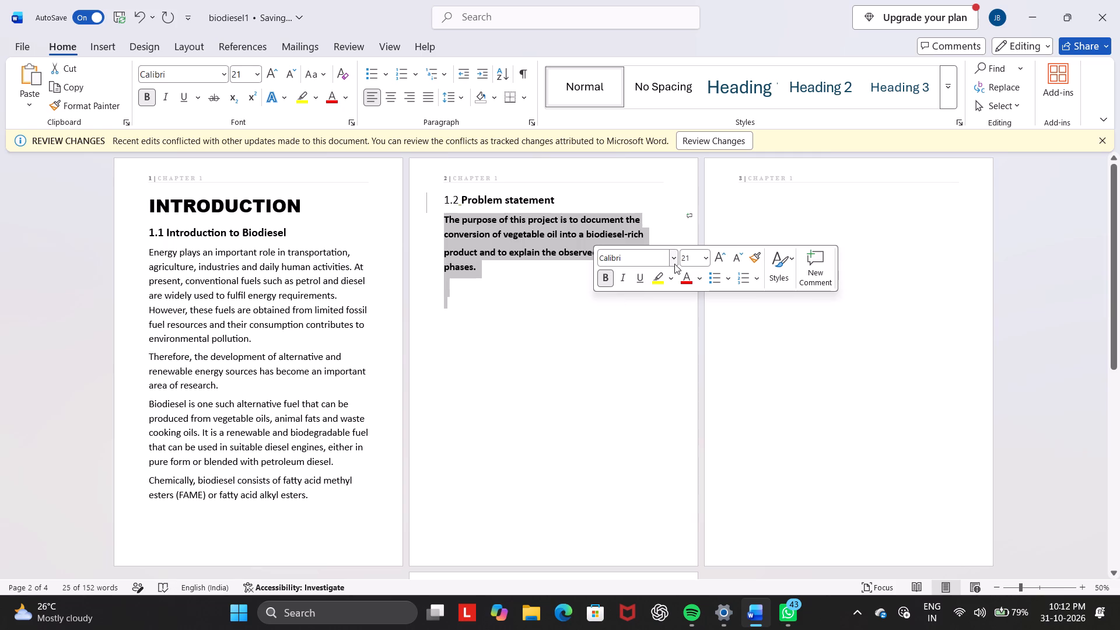
left_click_drag(604, 282, 597, 279)
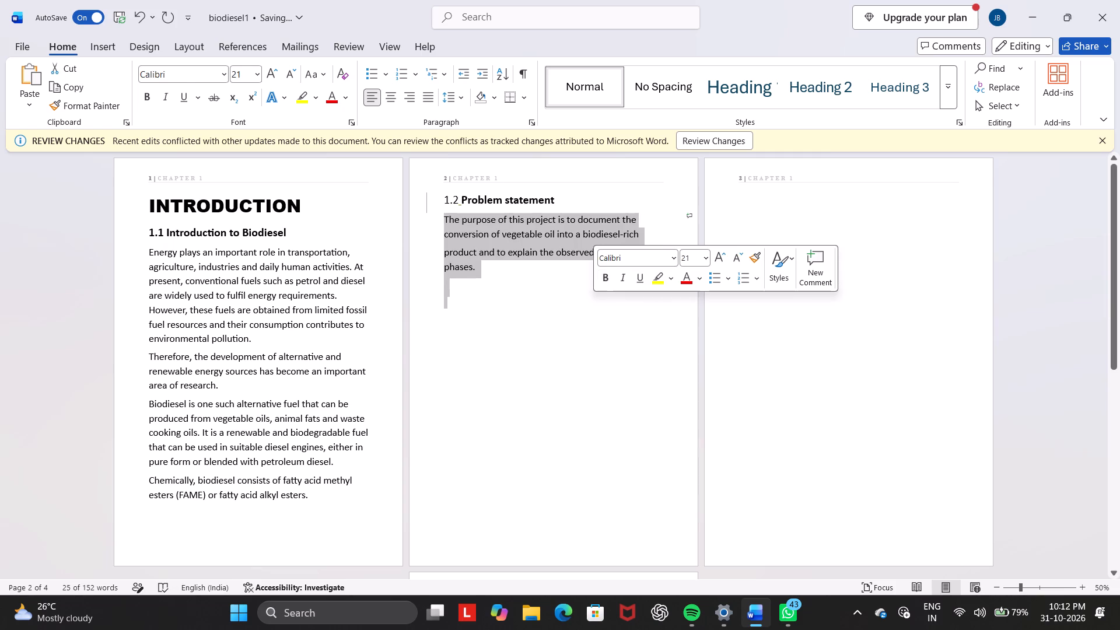
left_click(530, 320)
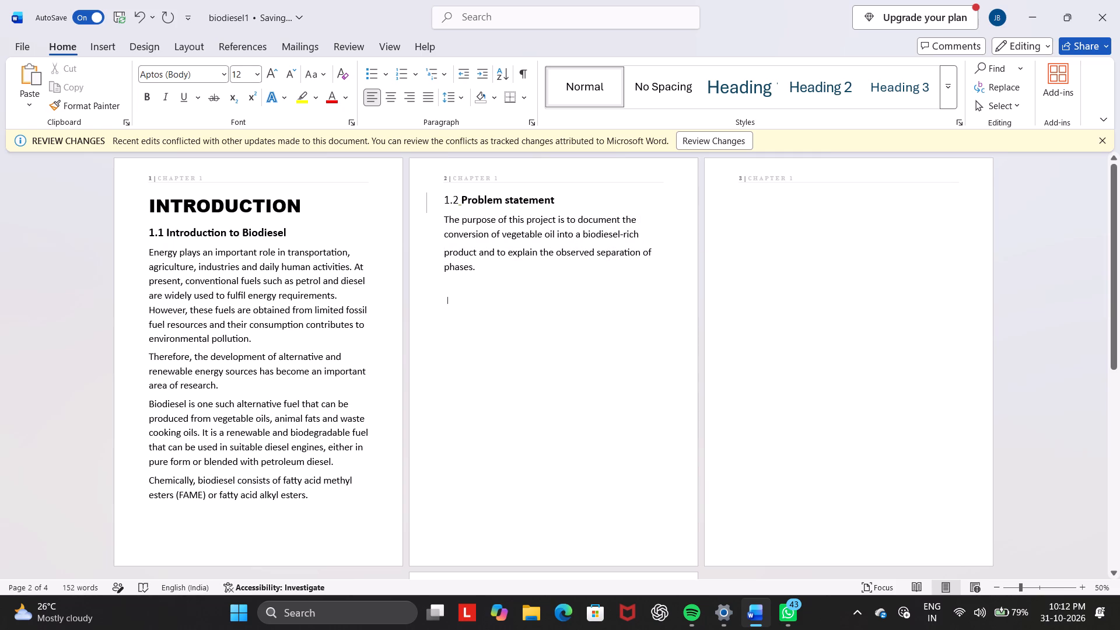
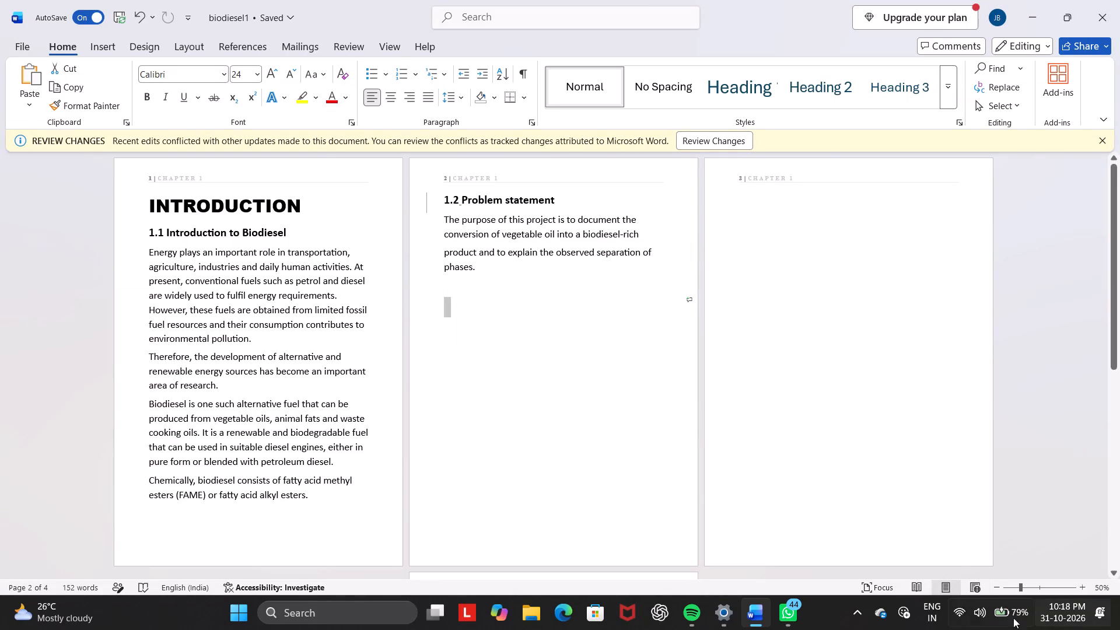
Switch the computer's Wi-Fi connection from the Infinix NOTE 50S 5G hotspot to the available open, unsecured network.
left_click(958, 609)
left_click(958, 616)
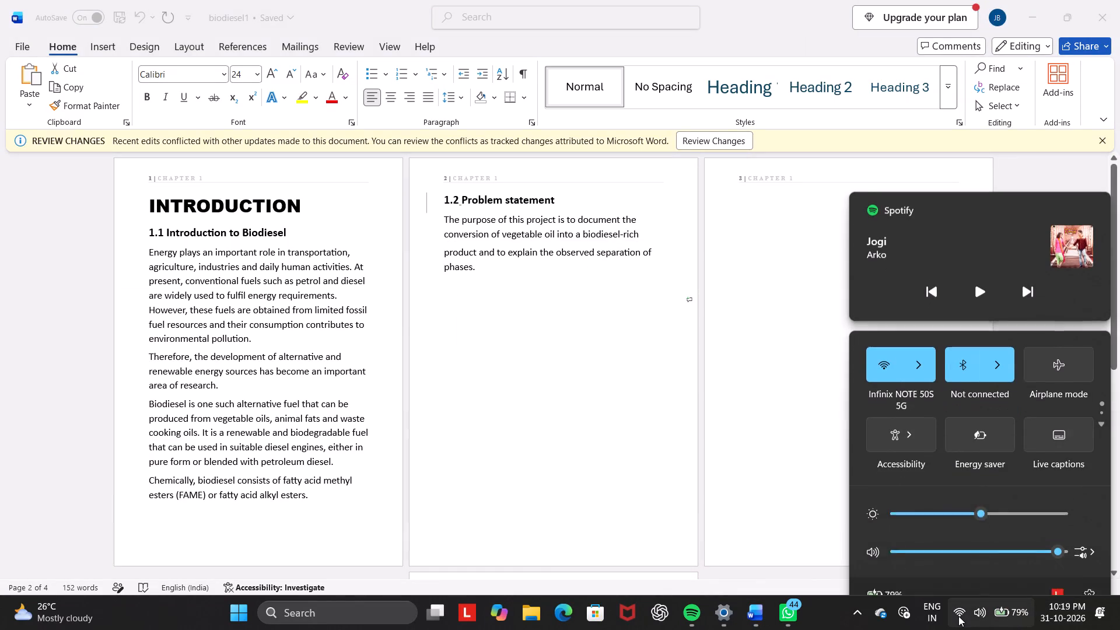
left_click(915, 338)
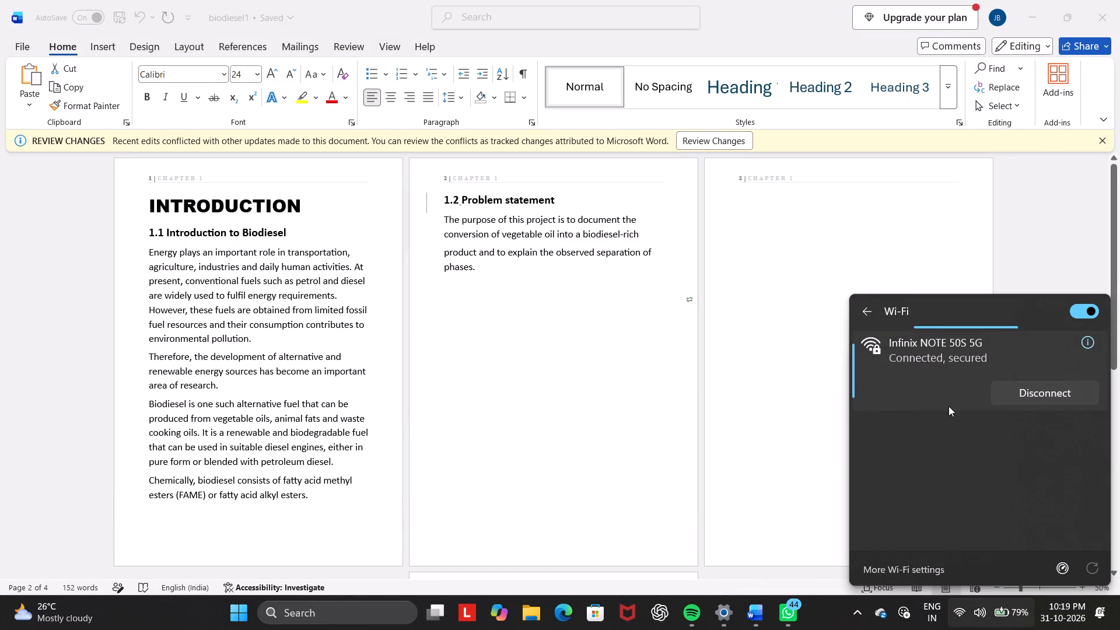
left_click(1009, 424)
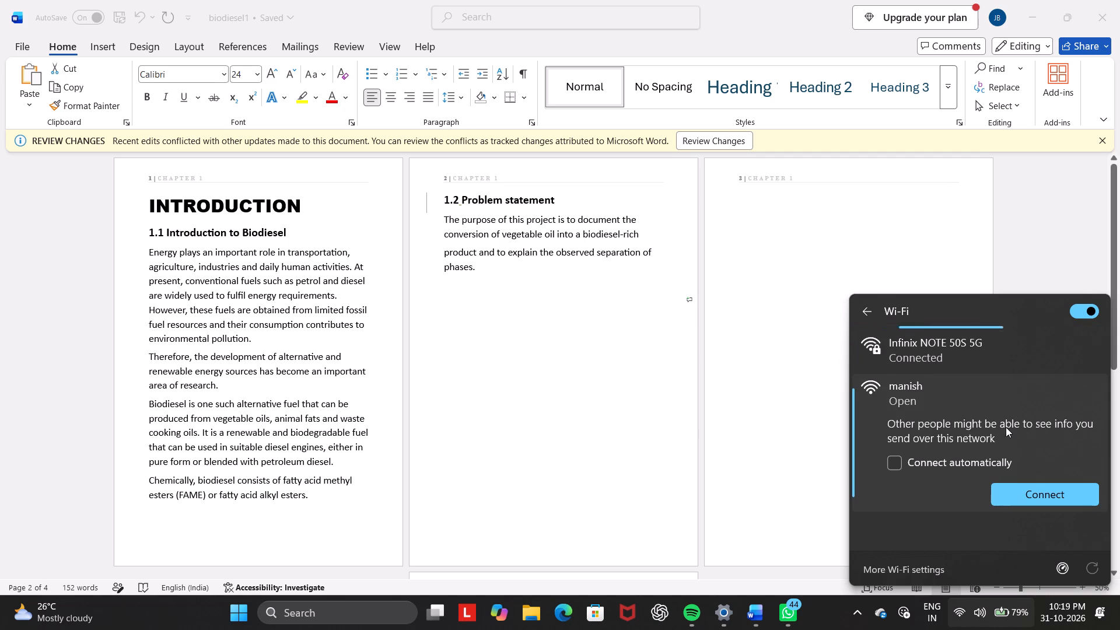
left_click(1059, 494)
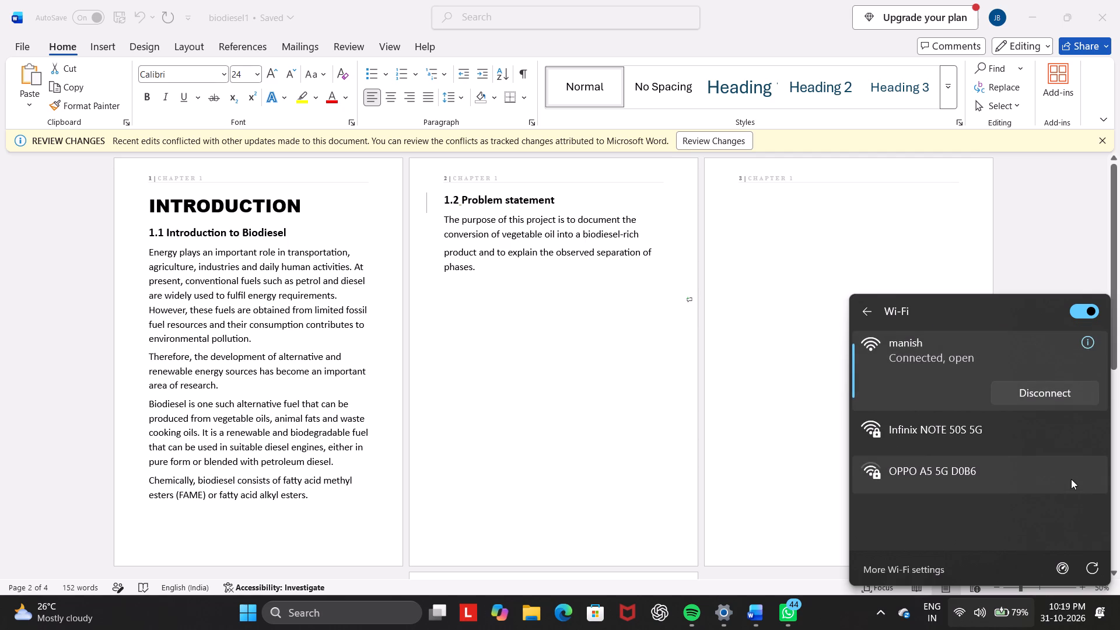
left_click(793, 523)
Return to the biodiesel document and place the insertion point in the empty space below the 1.2 purpose text.
left_click(443, 301)
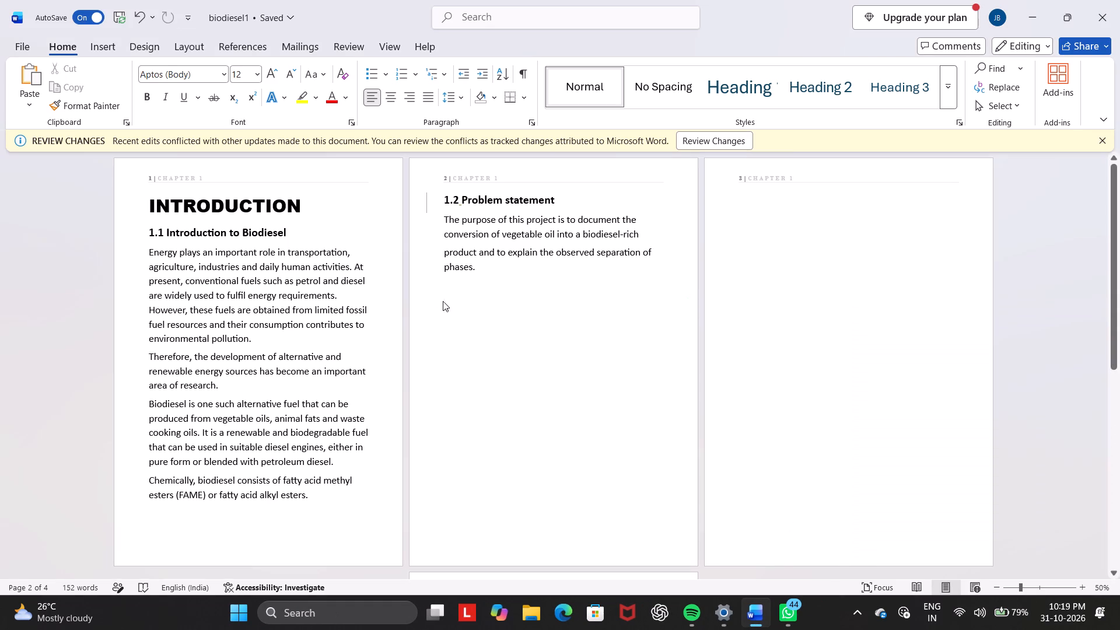
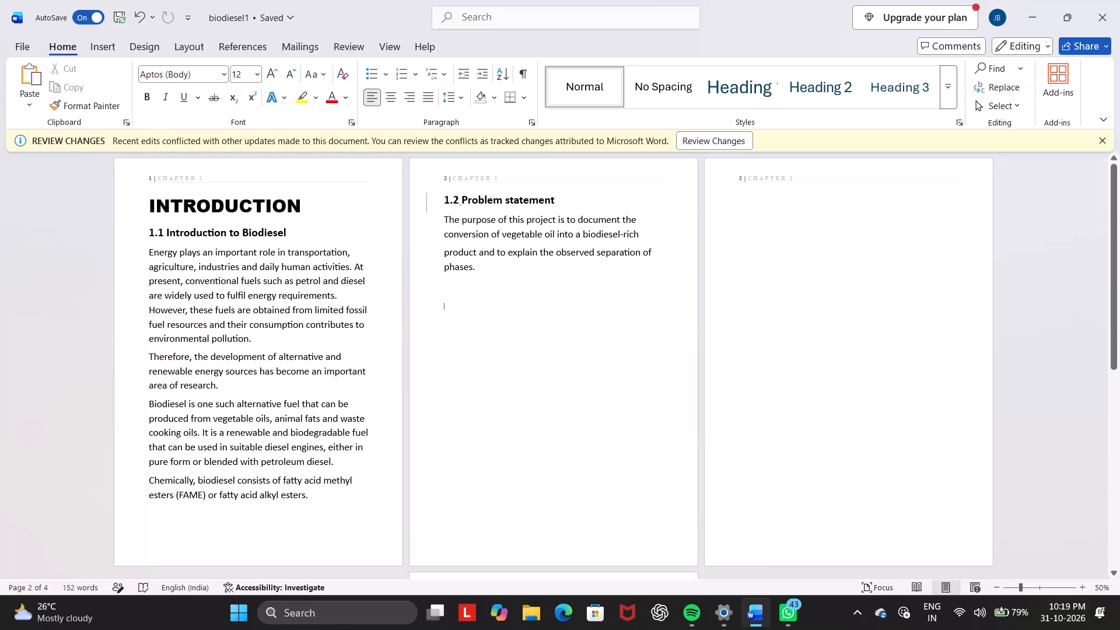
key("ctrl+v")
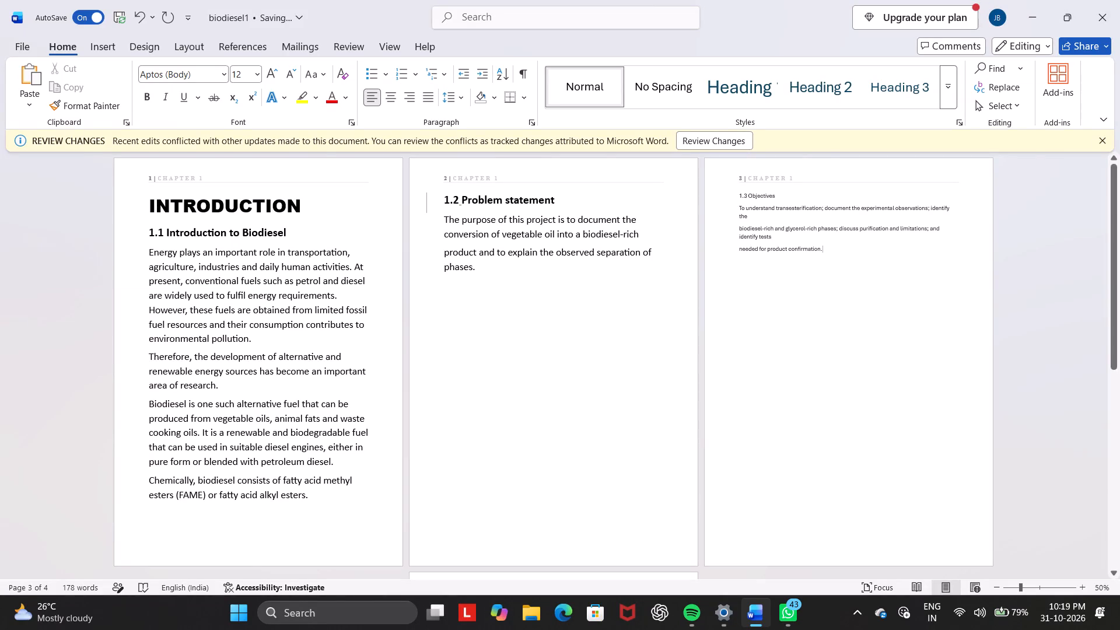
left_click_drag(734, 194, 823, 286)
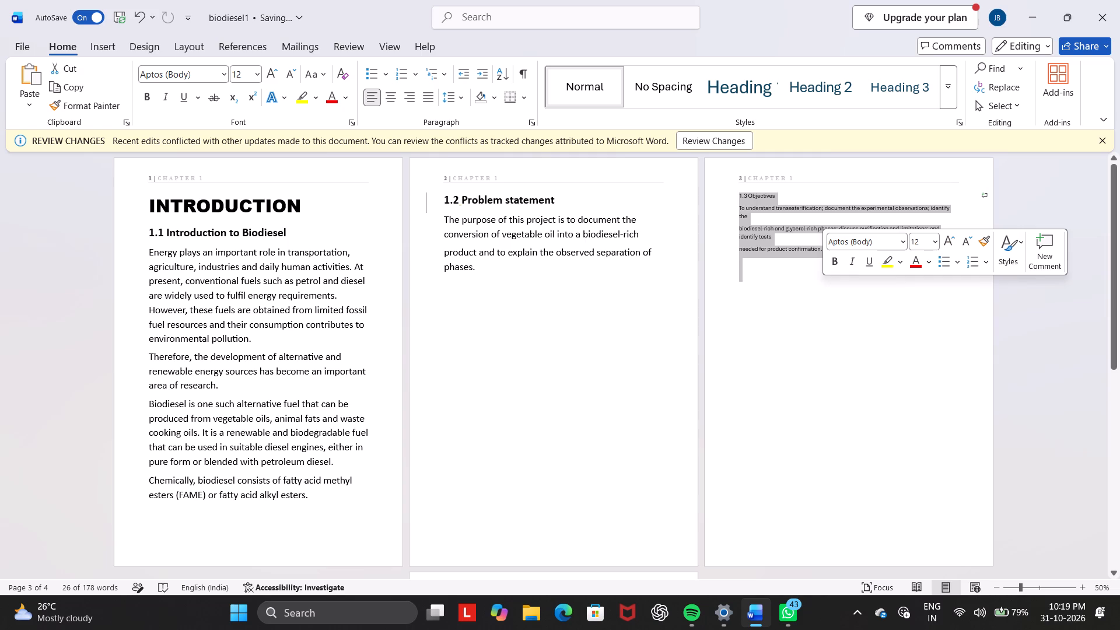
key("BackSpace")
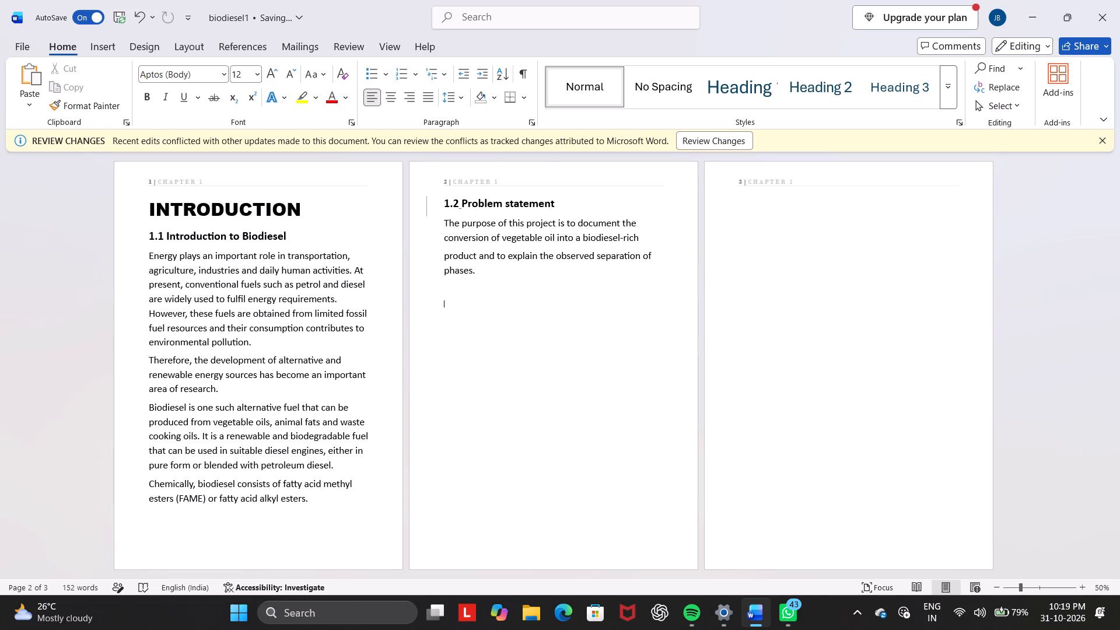
Paste the copied 1.3 Objectives heading and its text below the 1.2 Problem statement paragraph on page 2.
left_click(447, 302)
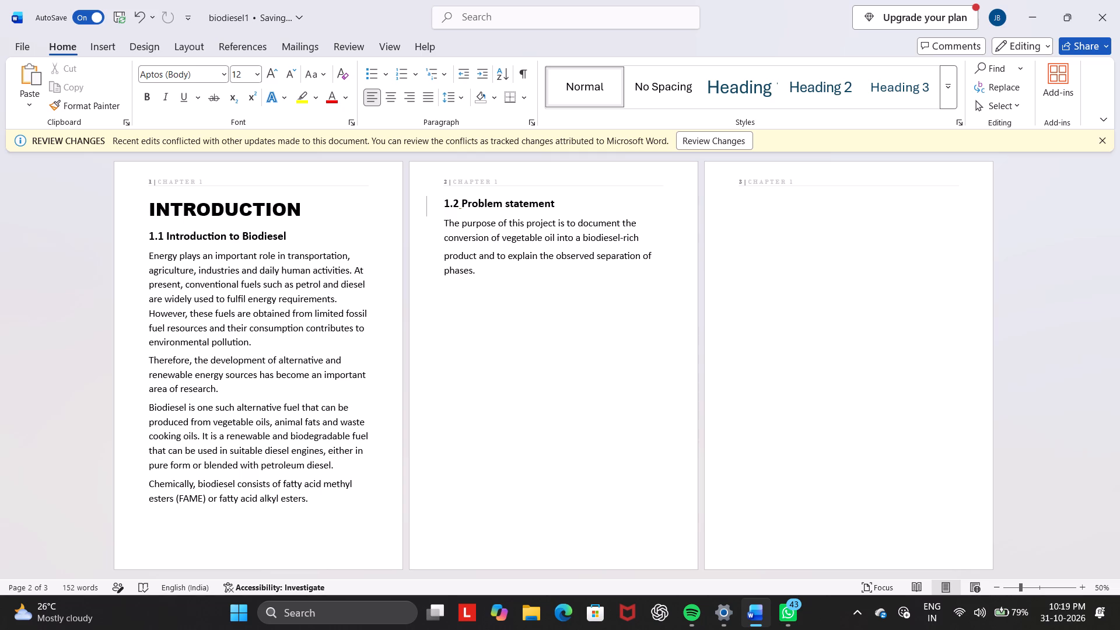
left_click(447, 306)
scroll(709, 328, "down", 11)
scroll(508, 609, "down", 3)
scroll(550, 557, "up", 1)
scroll(752, 443, "down", 9)
scroll(736, 416, "up", 3)
left_click(440, 305)
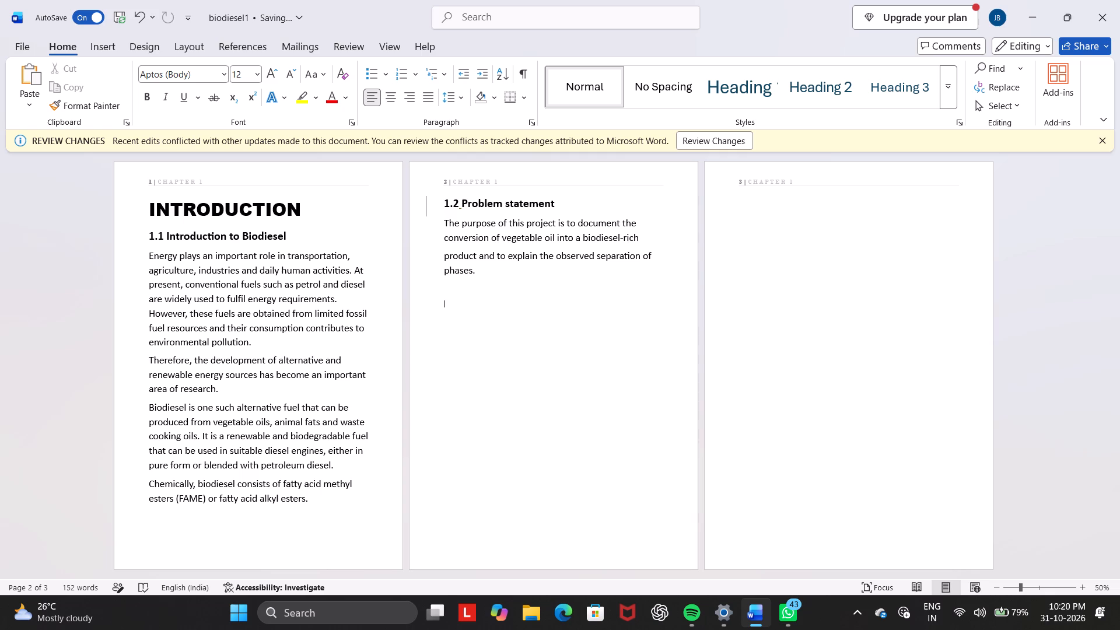
left_click(434, 309)
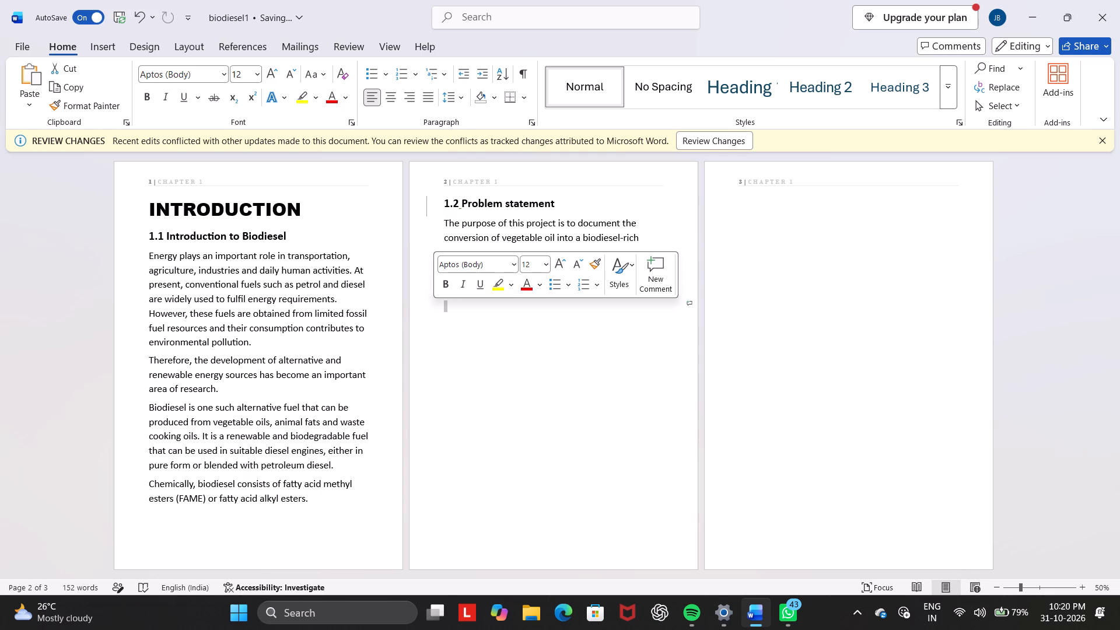
key("ctrl+v")
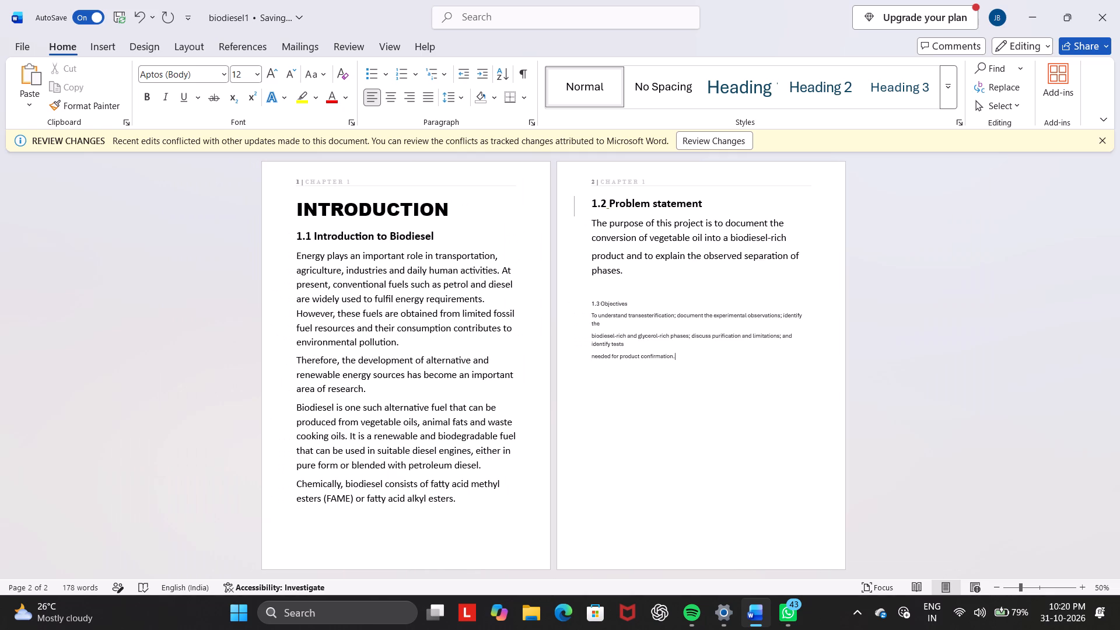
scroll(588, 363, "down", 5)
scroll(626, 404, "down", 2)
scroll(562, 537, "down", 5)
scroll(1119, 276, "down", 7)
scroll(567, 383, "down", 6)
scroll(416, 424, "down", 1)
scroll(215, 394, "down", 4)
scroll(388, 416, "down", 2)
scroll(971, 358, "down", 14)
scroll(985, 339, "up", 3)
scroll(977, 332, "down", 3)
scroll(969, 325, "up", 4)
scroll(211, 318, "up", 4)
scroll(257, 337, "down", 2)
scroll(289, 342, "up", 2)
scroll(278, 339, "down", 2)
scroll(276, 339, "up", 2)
Make the 1.3 Objectives heading bold and set its font size to 24.
left_click_drag(589, 306, 613, 300)
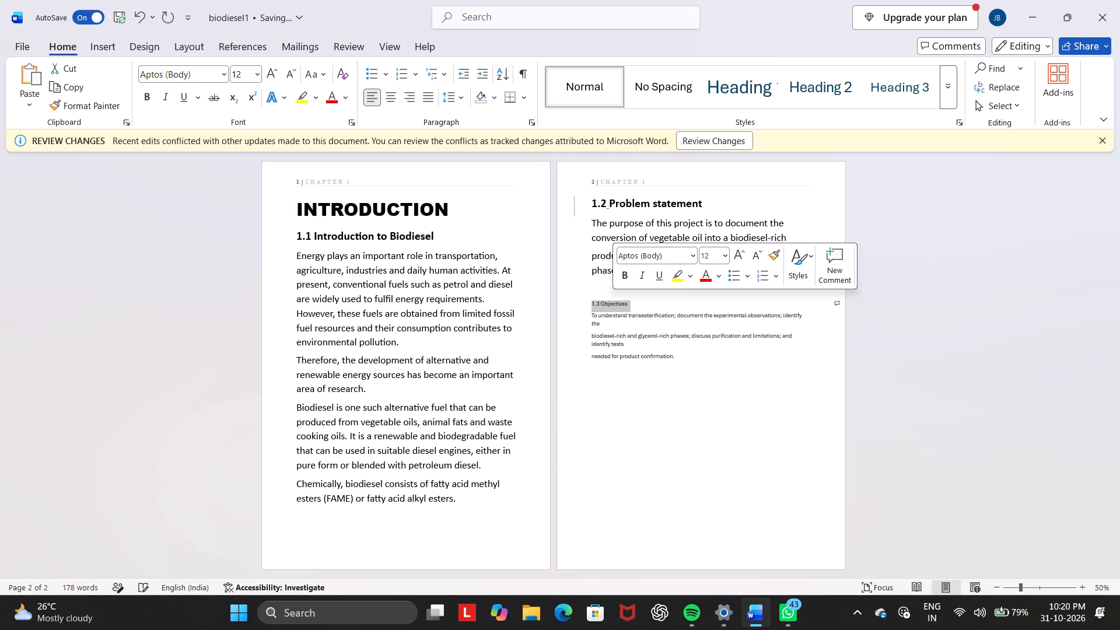
left_click(626, 279)
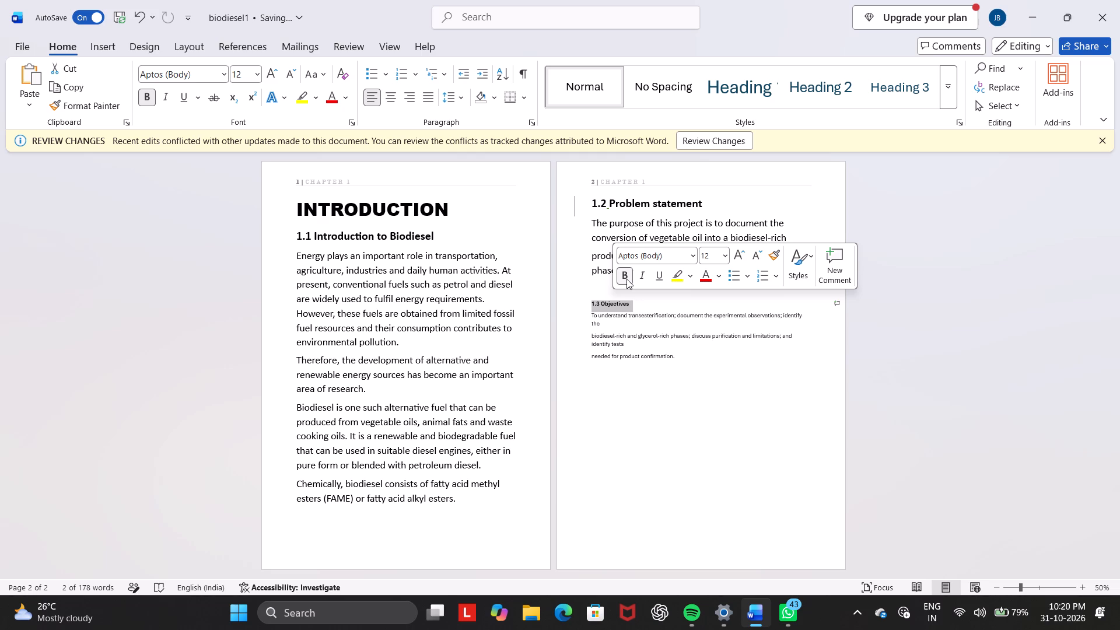
left_click(723, 256)
left_click(715, 446)
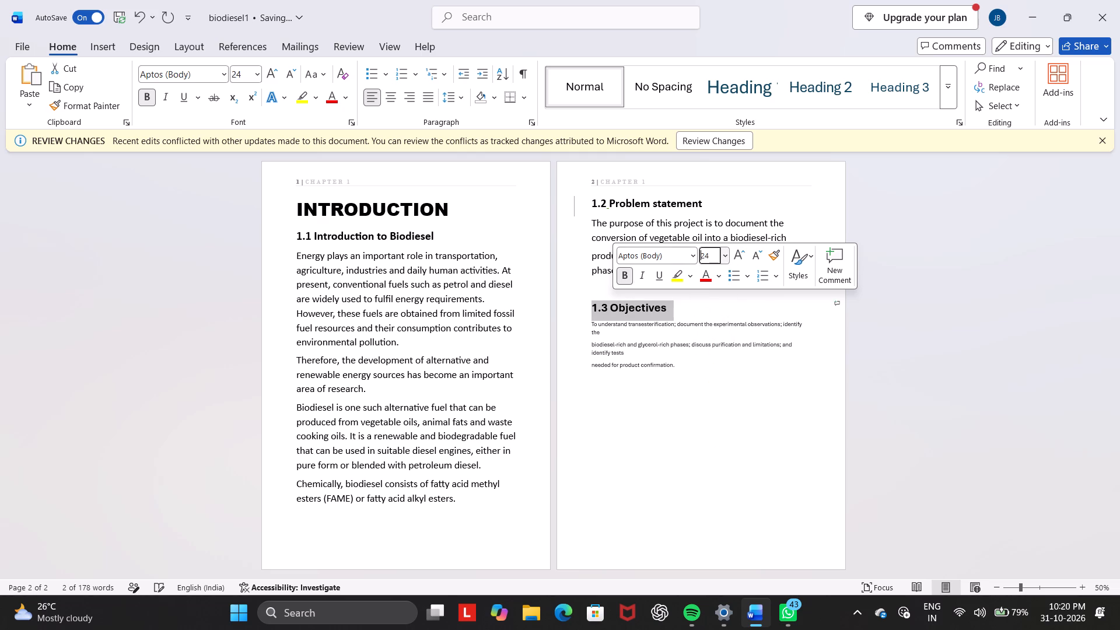
left_click(613, 403)
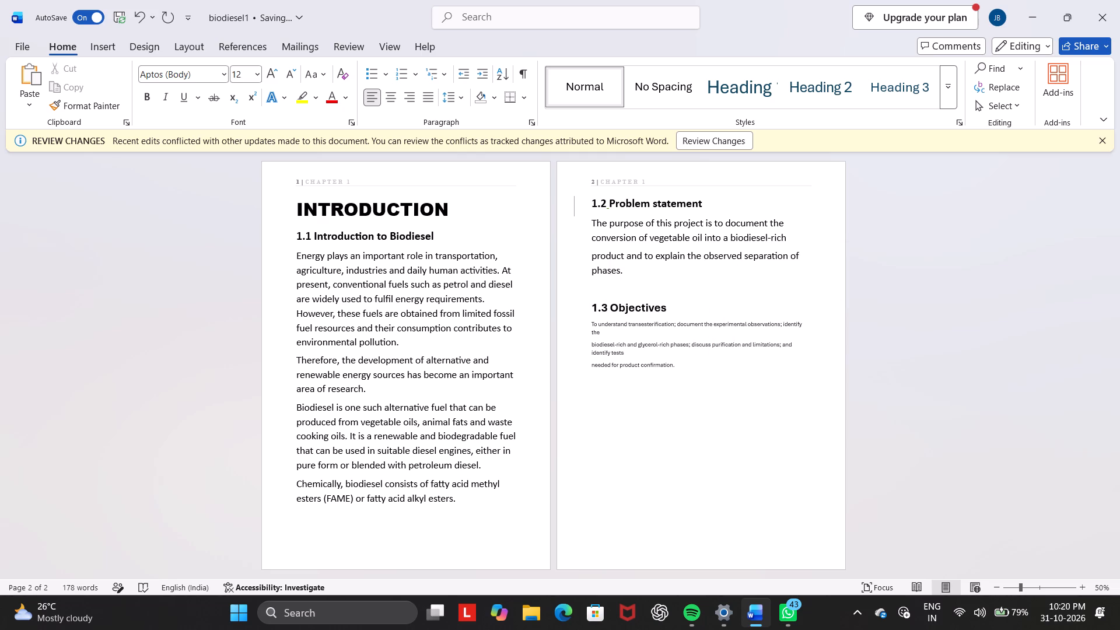
Change the font of the objectives text under the 1.3 heading to Calibri.
left_click_drag(591, 323, 674, 374)
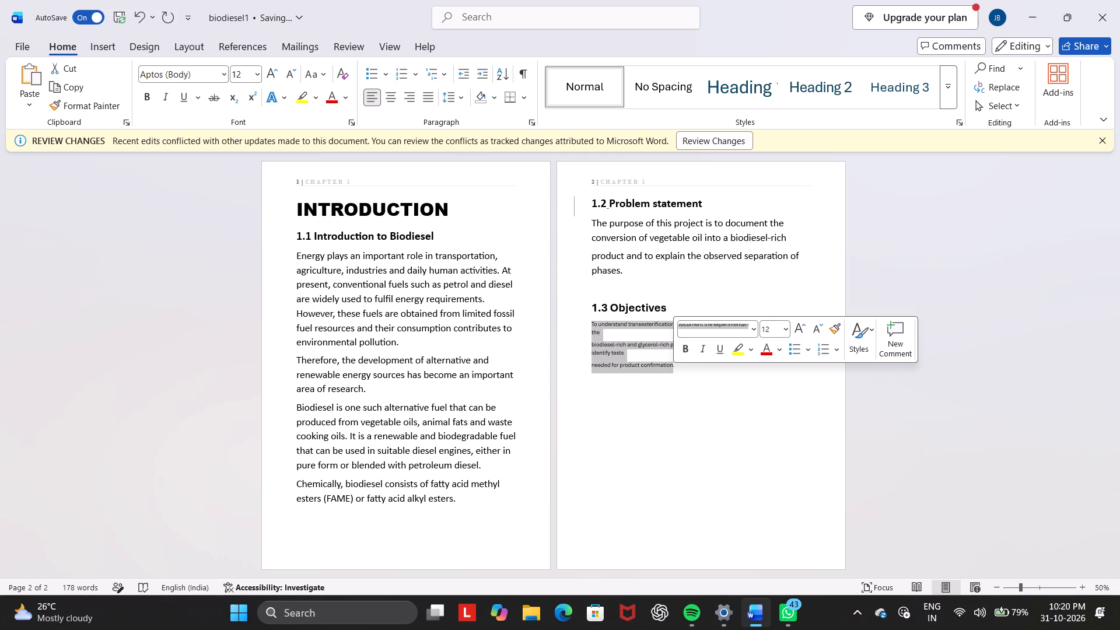
left_click(743, 328)
left_click(751, 332)
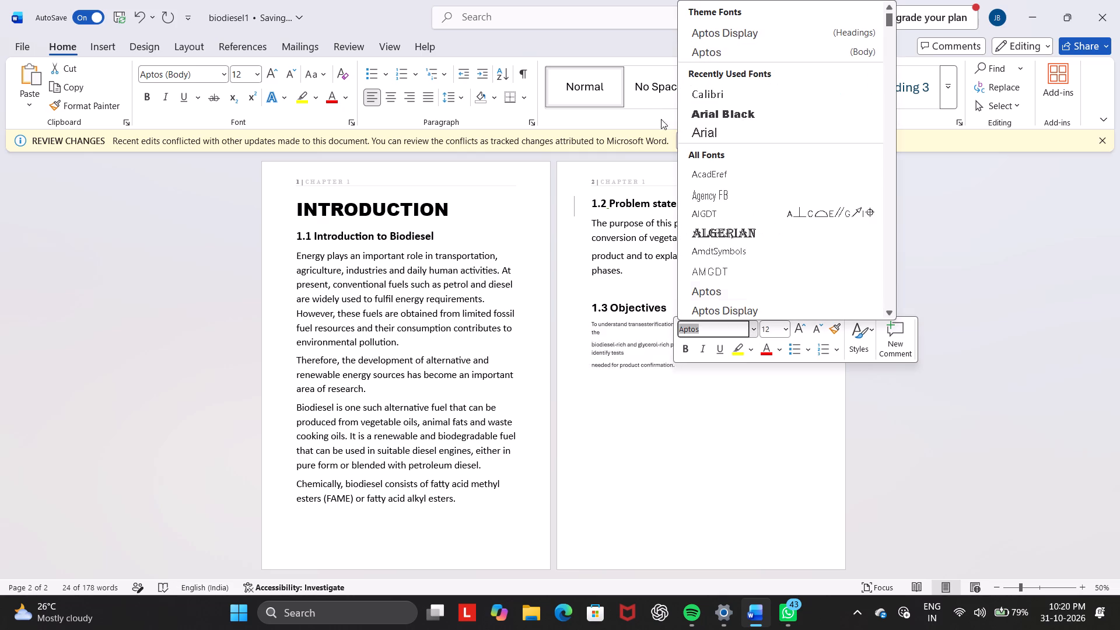
left_click(696, 82)
left_click(699, 91)
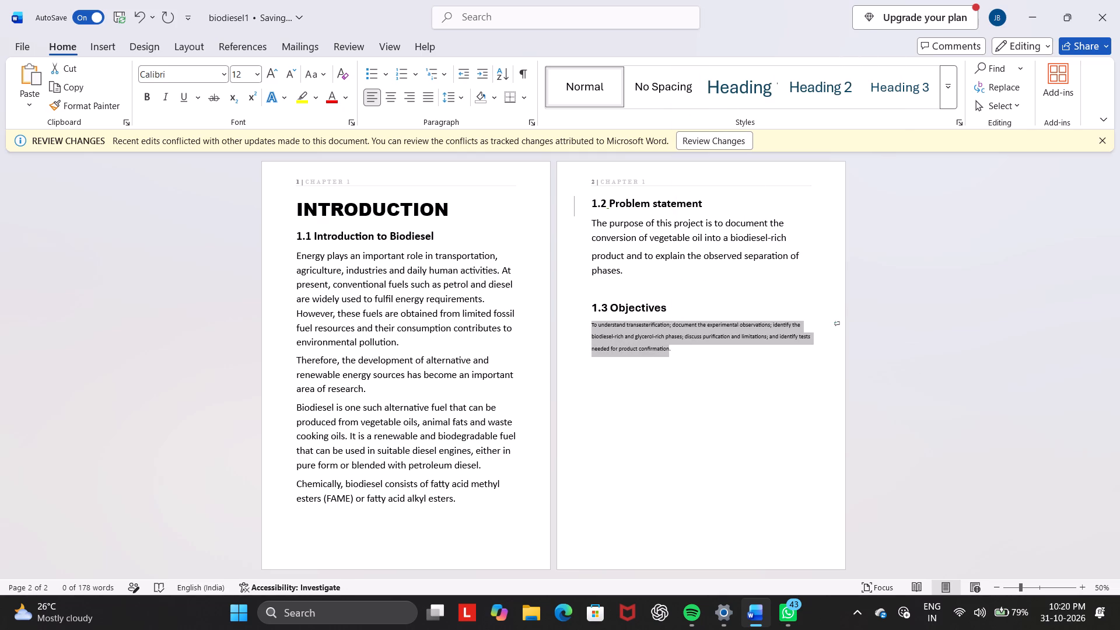
Set the font size of the objectives text under the 1.3 heading to 24.
left_click_drag(591, 324, 672, 355)
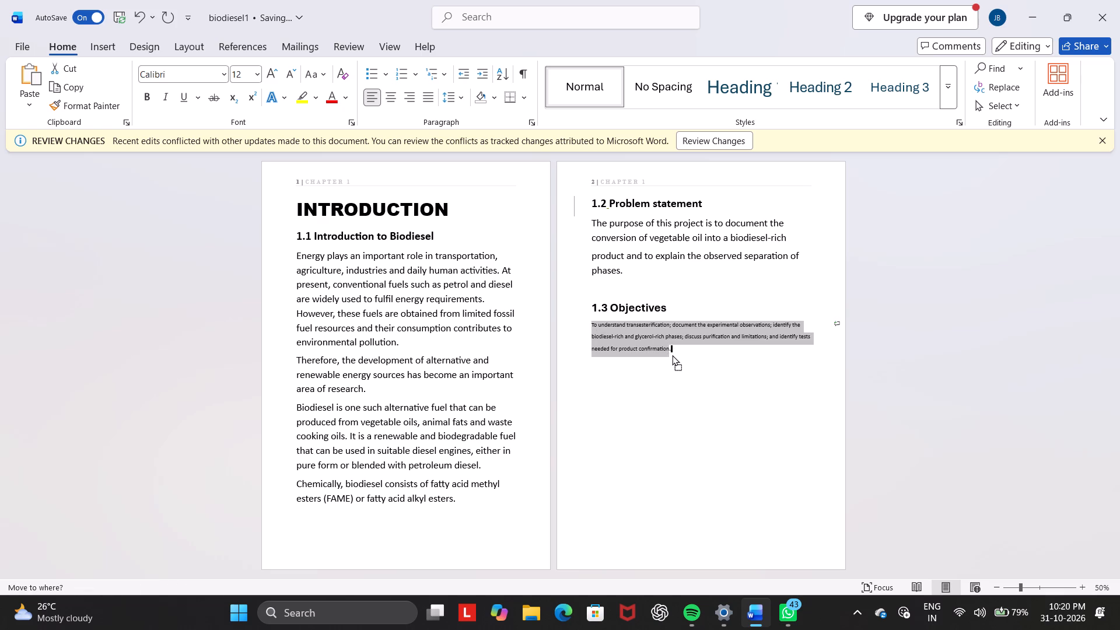
left_click_drag(672, 355, 668, 351)
left_click_drag(594, 323, 619, 338)
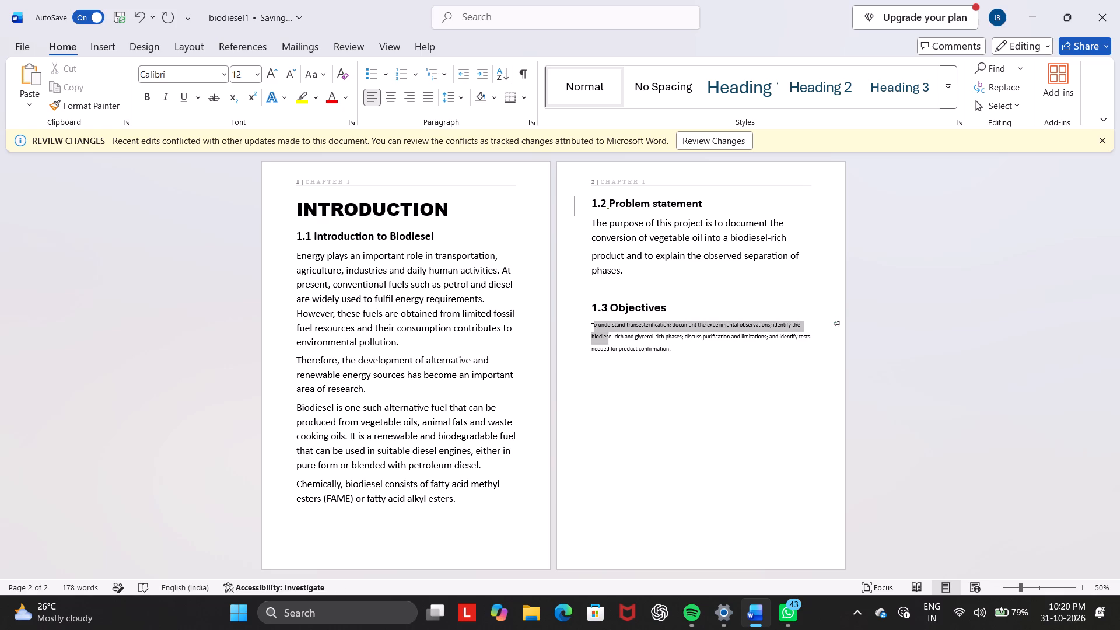
left_click_drag(619, 338, 667, 356)
left_click(776, 312)
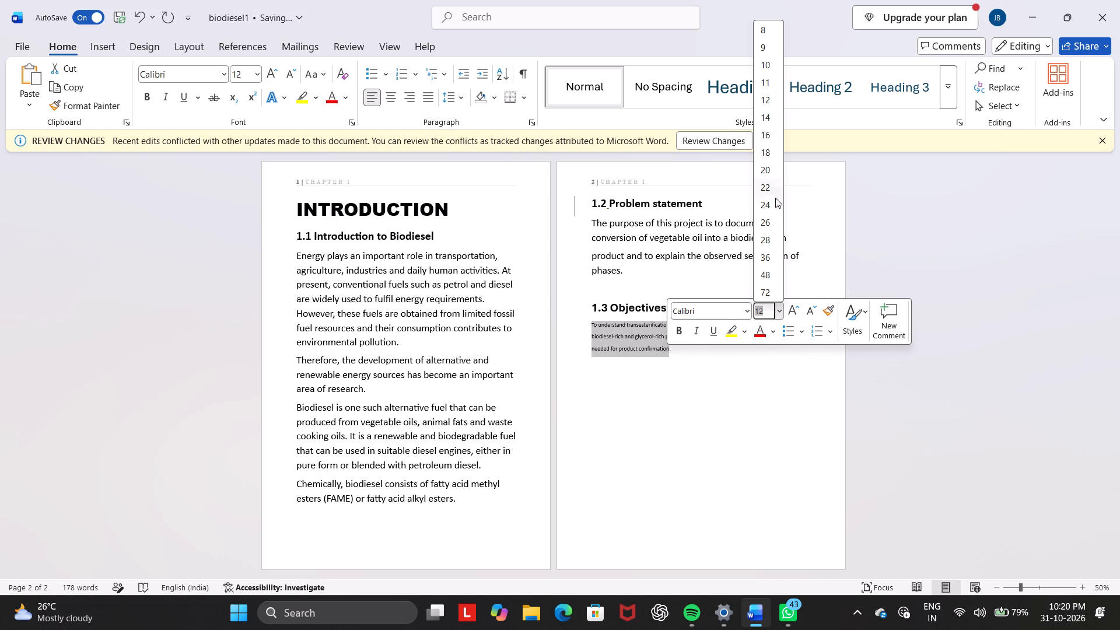
left_click(776, 205)
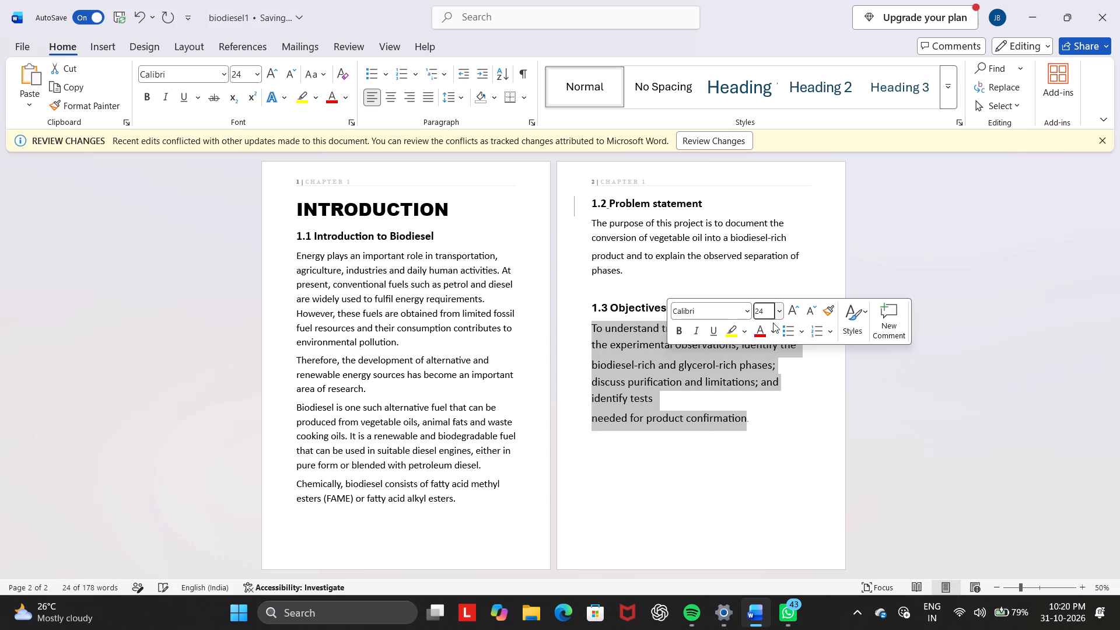
left_click(768, 433)
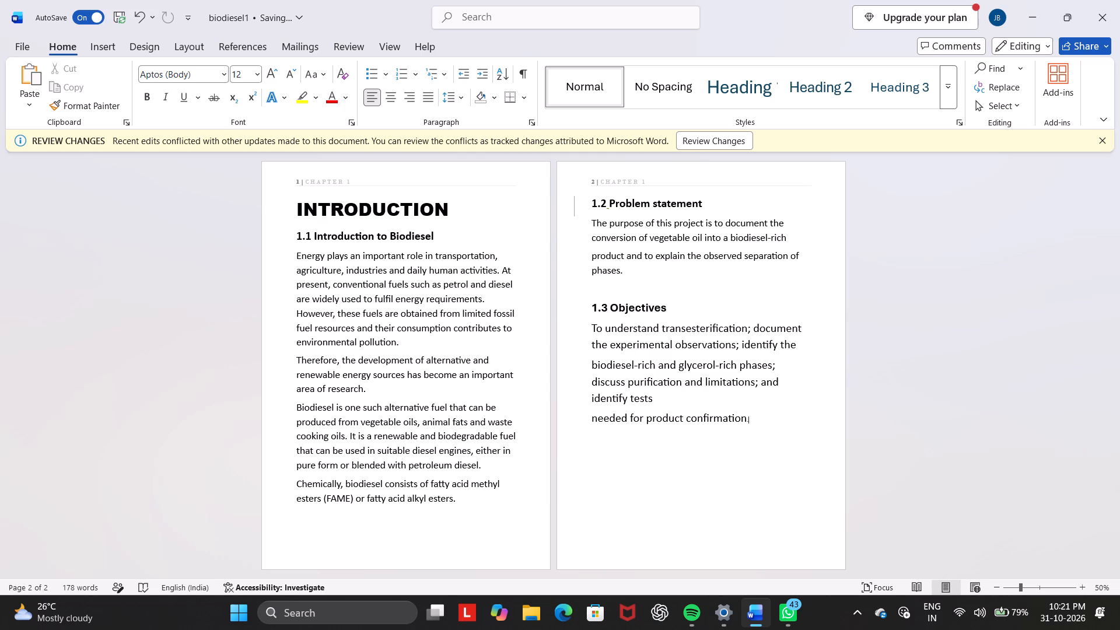
Join the line starting with biodiesel-rich to the line above it in the objectives text, separated by a space.
left_click(807, 346)
left_click(692, 355)
left_click(692, 360)
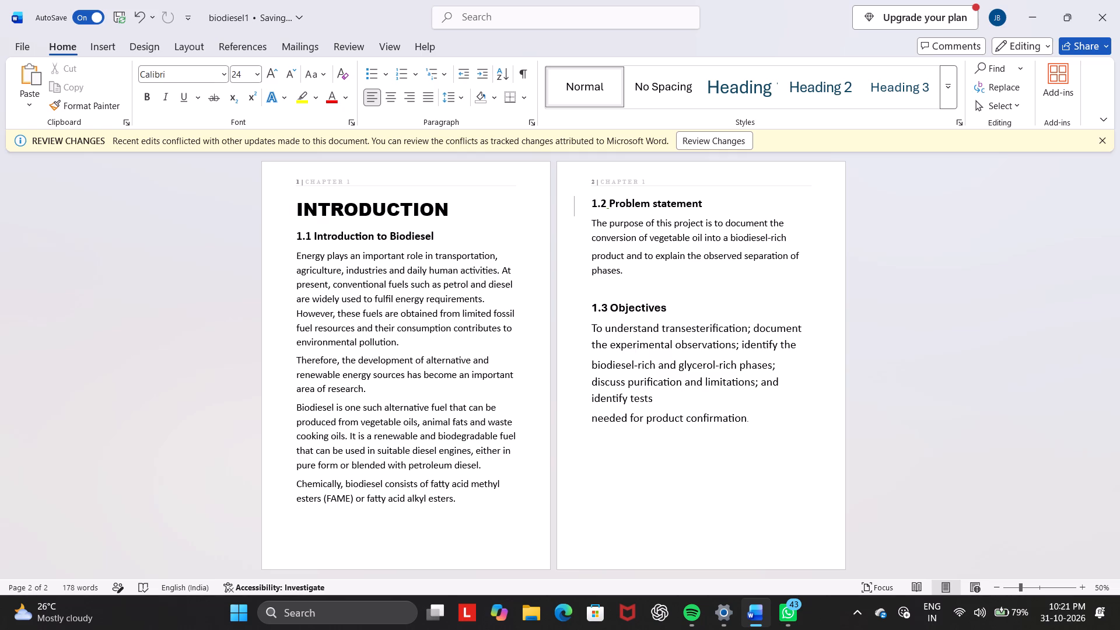
left_click(587, 365)
key("BackSpace")
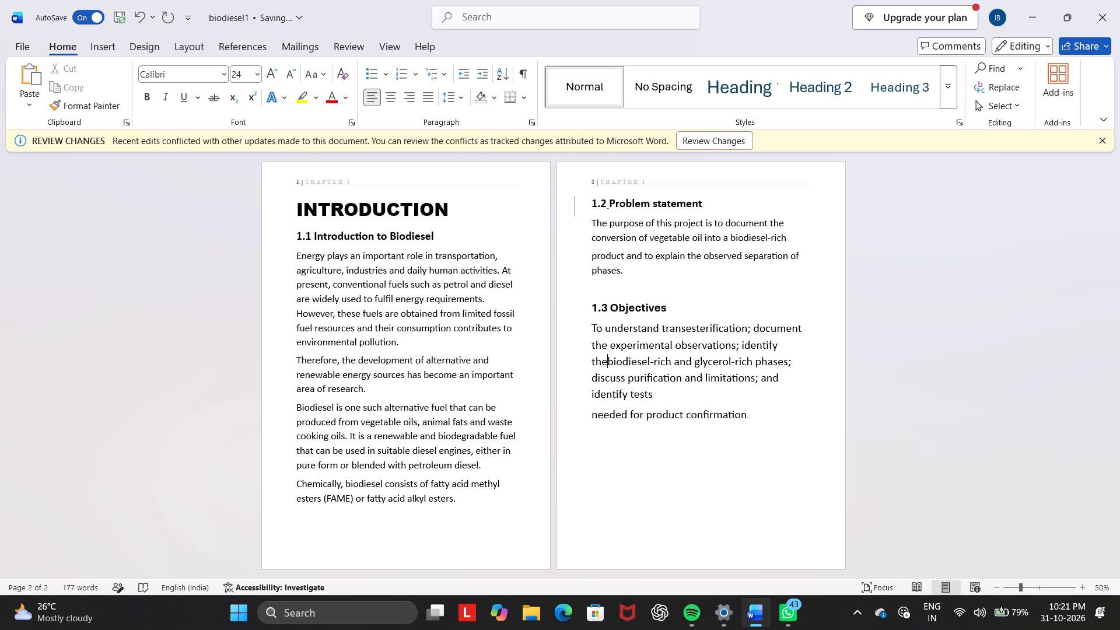
key("Return")
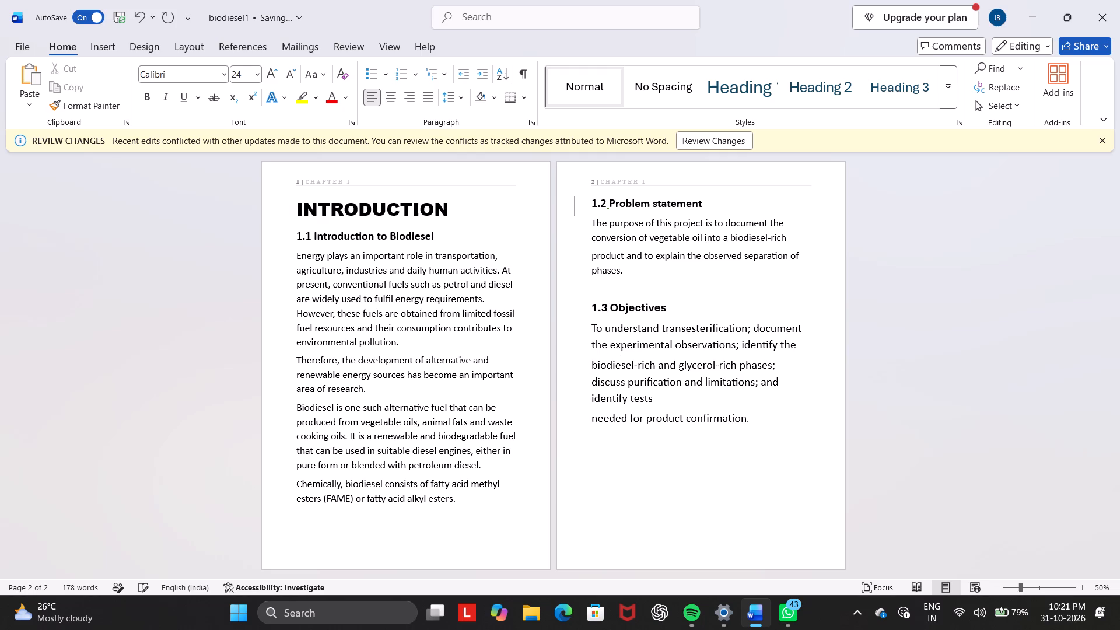
key("BackSpace")
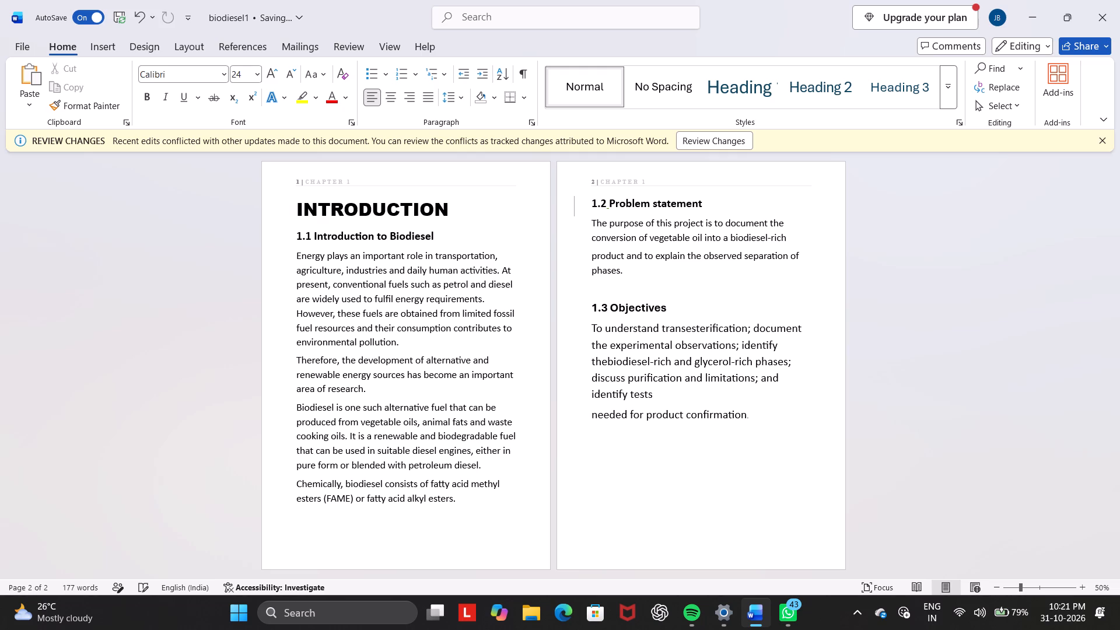
key("space")
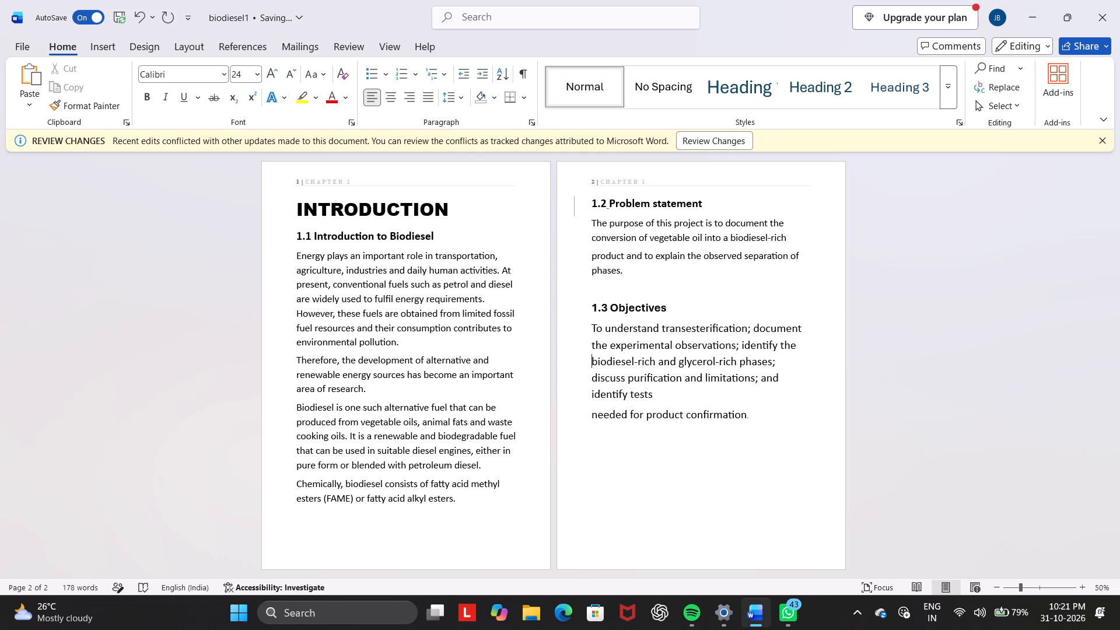
Join the line needed for product confirmation to the preceding identify tests line, separated by a space.
left_click(589, 419)
key("BackSpace")
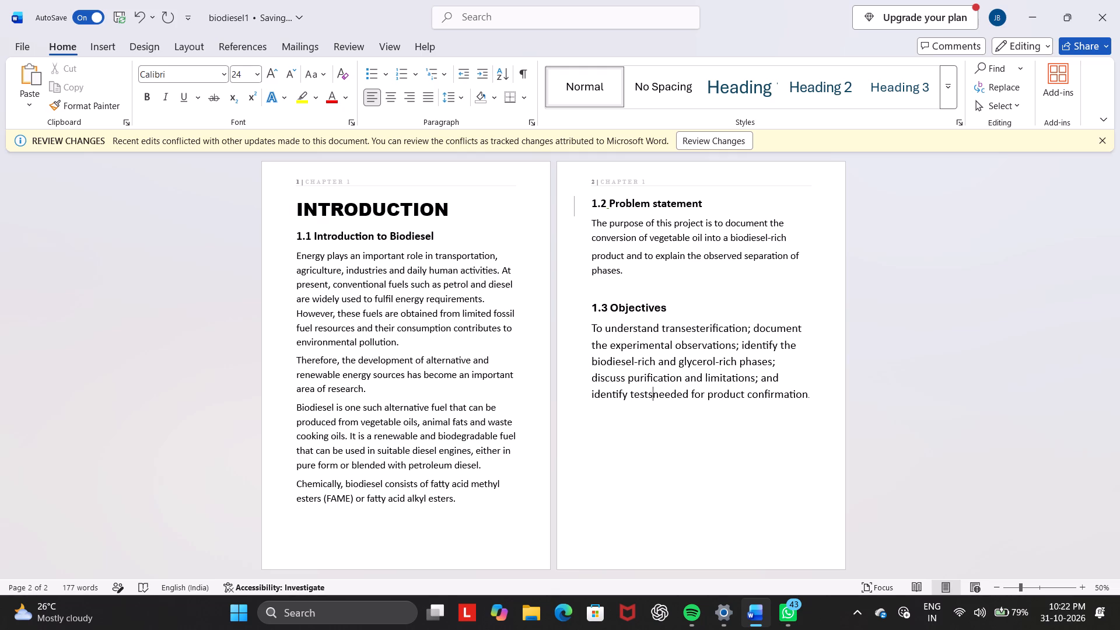
key("space")
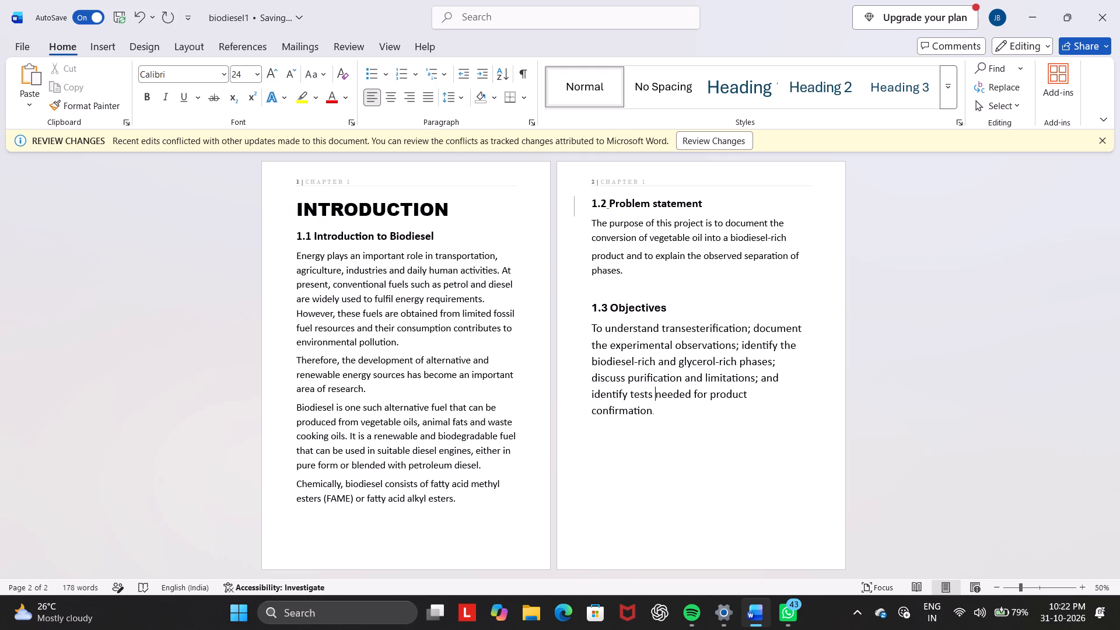
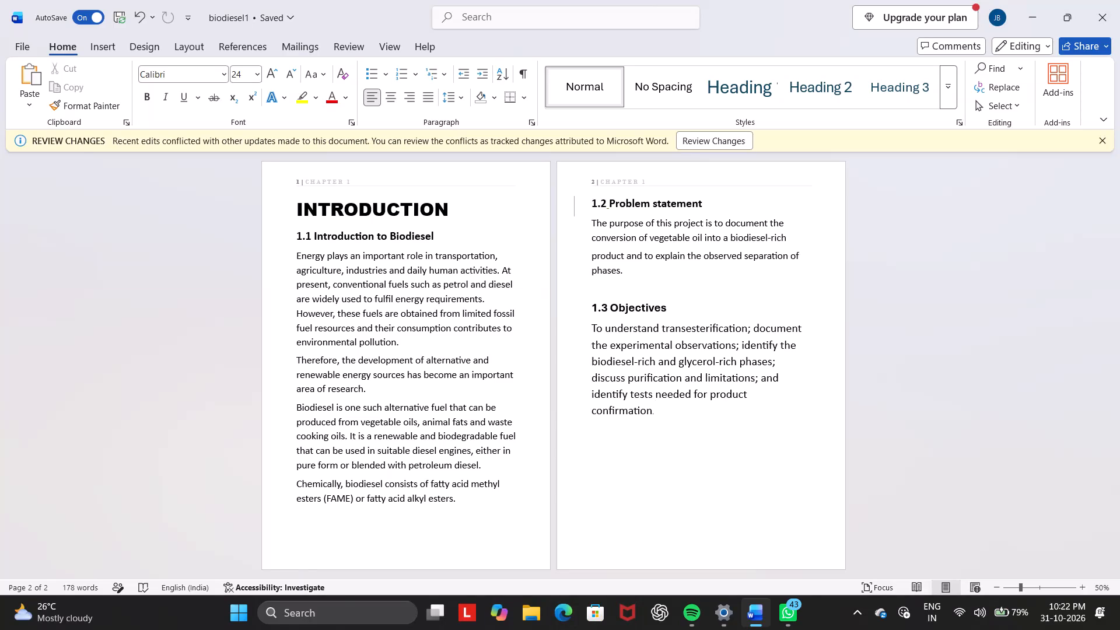
Start a new paragraph after the end of the objectives text under the 1.3 heading.
left_click(661, 414)
key("Return")
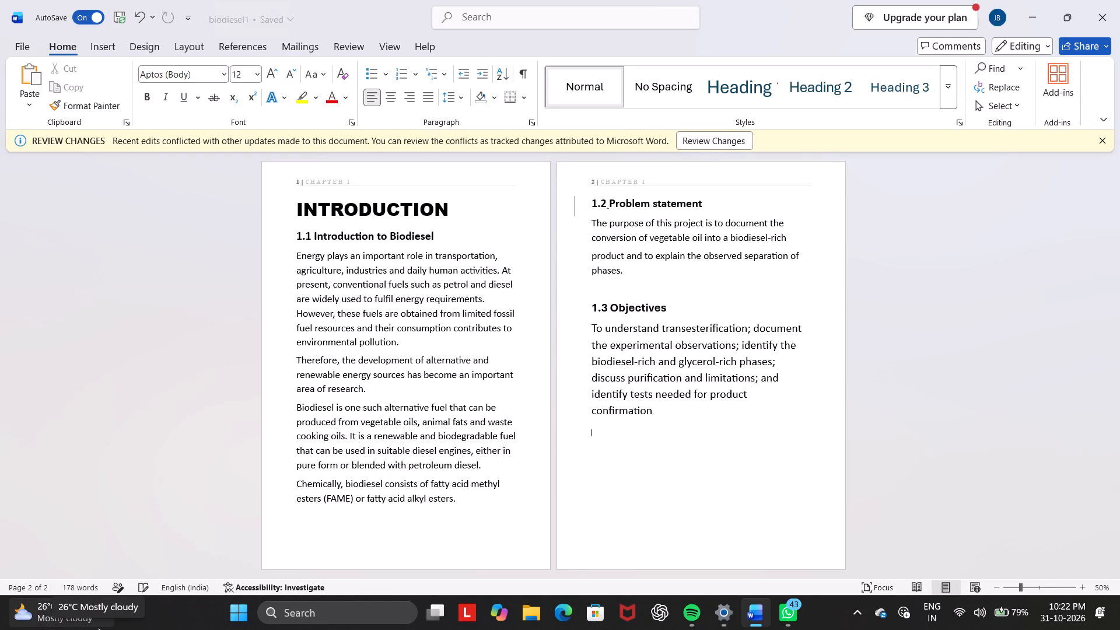
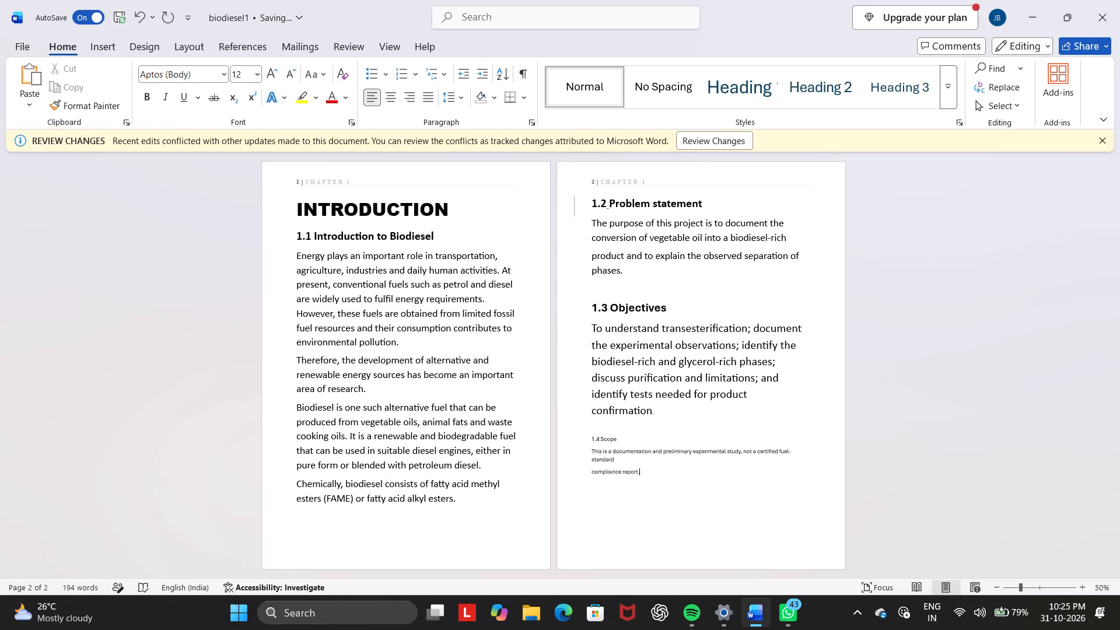
Format the 1.4 Scope heading on page 2 as bold, size 24.
left_click_drag(591, 436, 605, 439)
left_click_drag(605, 439, 628, 433)
left_click_drag(590, 438, 622, 436)
left_click_drag(622, 436, 631, 433)
left_click_drag(589, 437, 619, 437)
left_click_drag(619, 437, 619, 434)
left_click_drag(622, 437, 587, 439)
left_click_drag(587, 439, 586, 438)
left_click(664, 396)
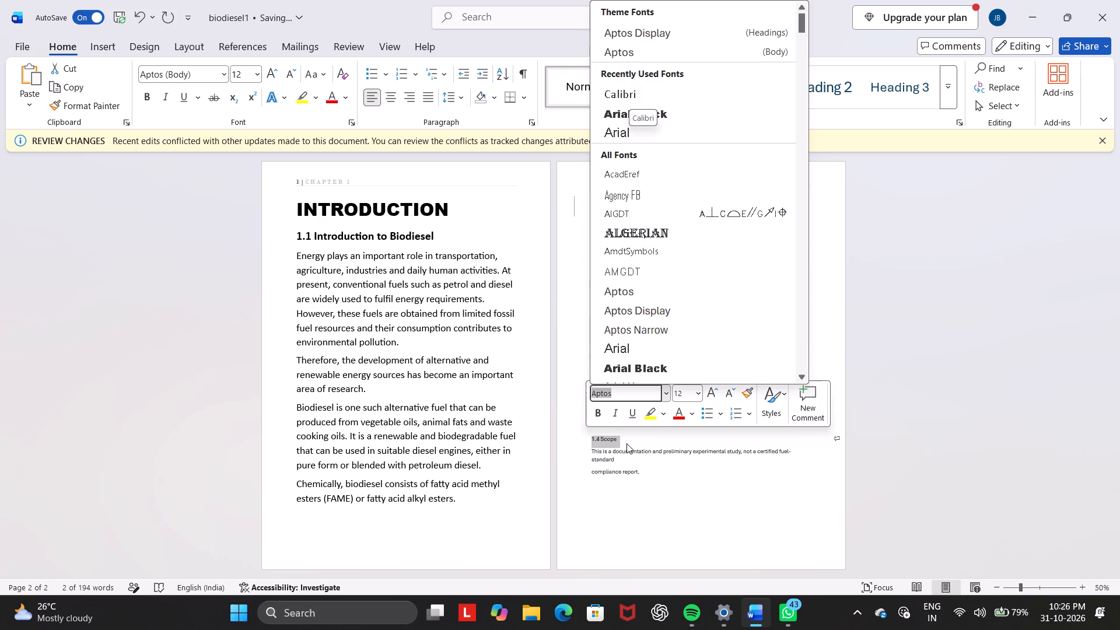
left_click(599, 410)
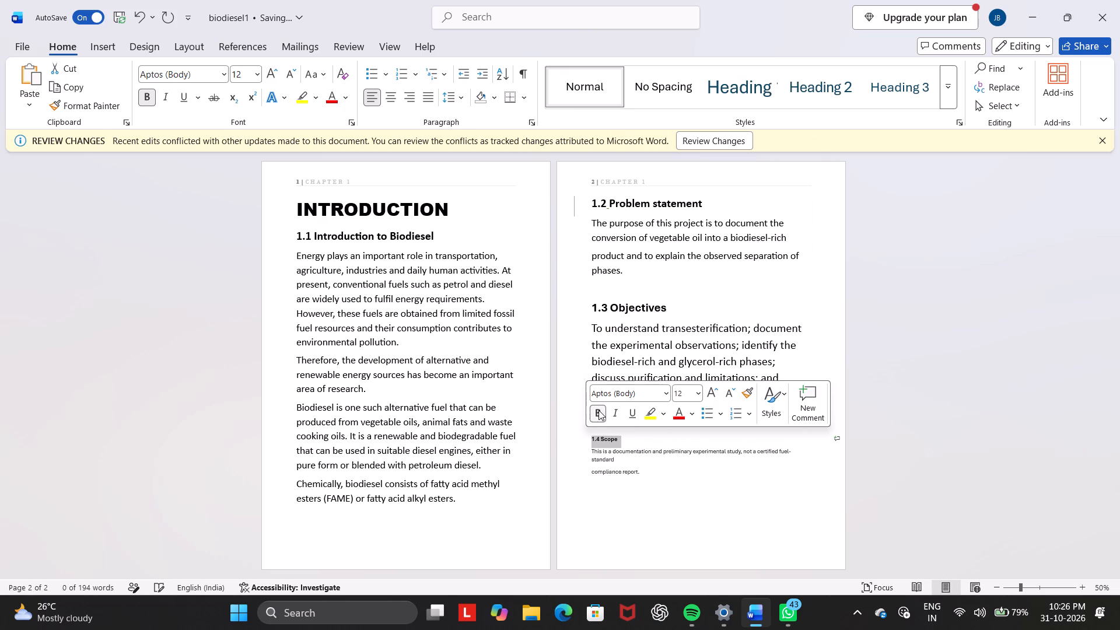
left_click(698, 391)
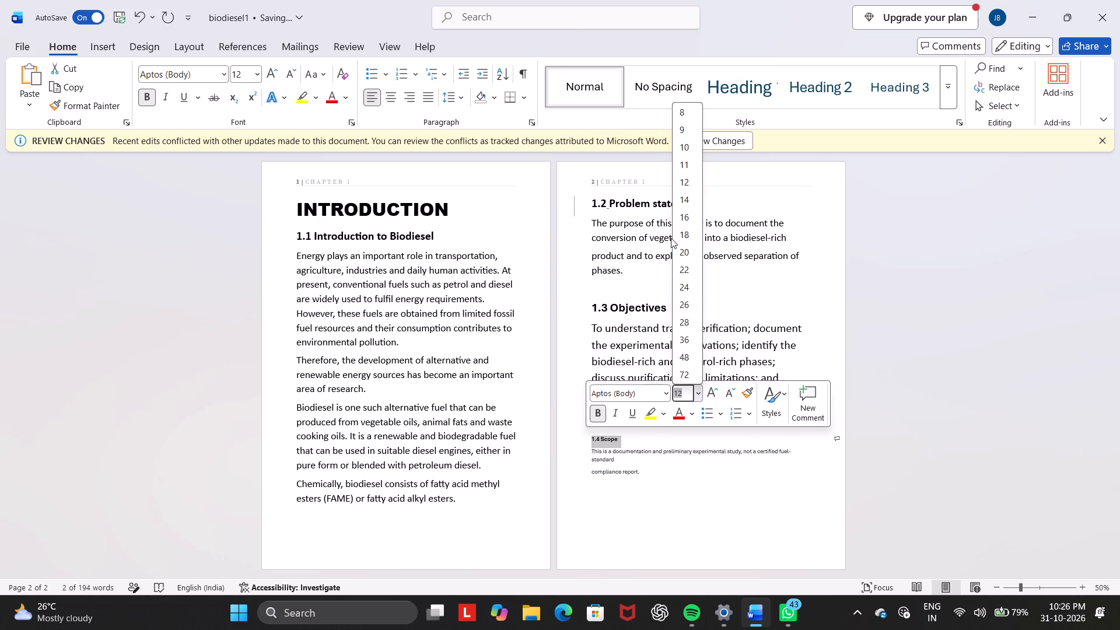
left_click(691, 291)
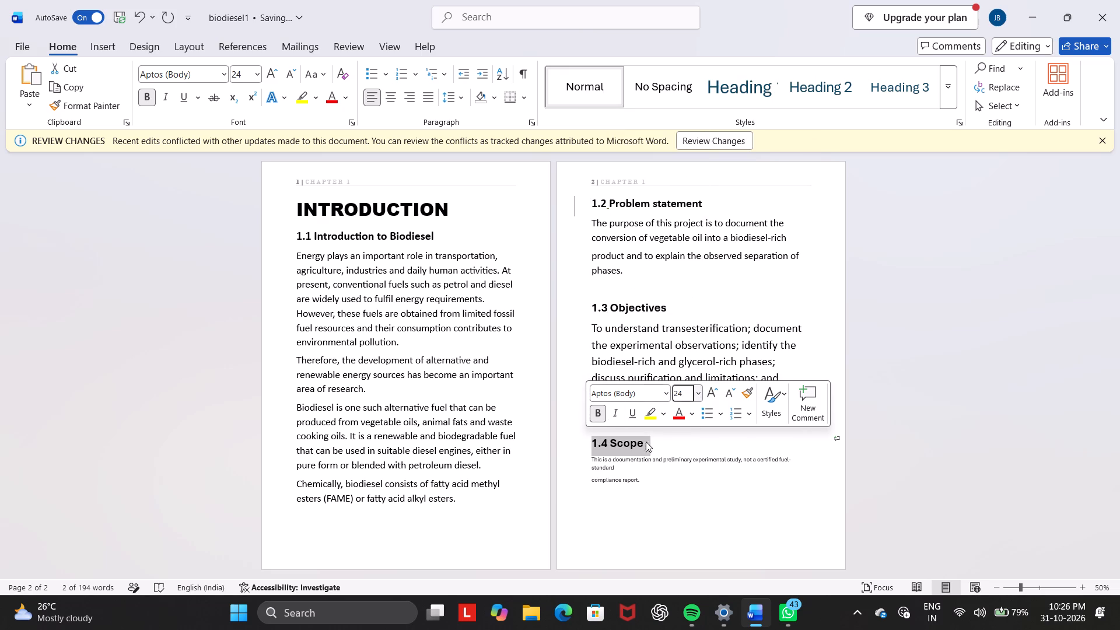
Set the scope paragraph under the 1.4 heading to the Calibri font at size 24.
left_click_drag(591, 460, 625, 483)
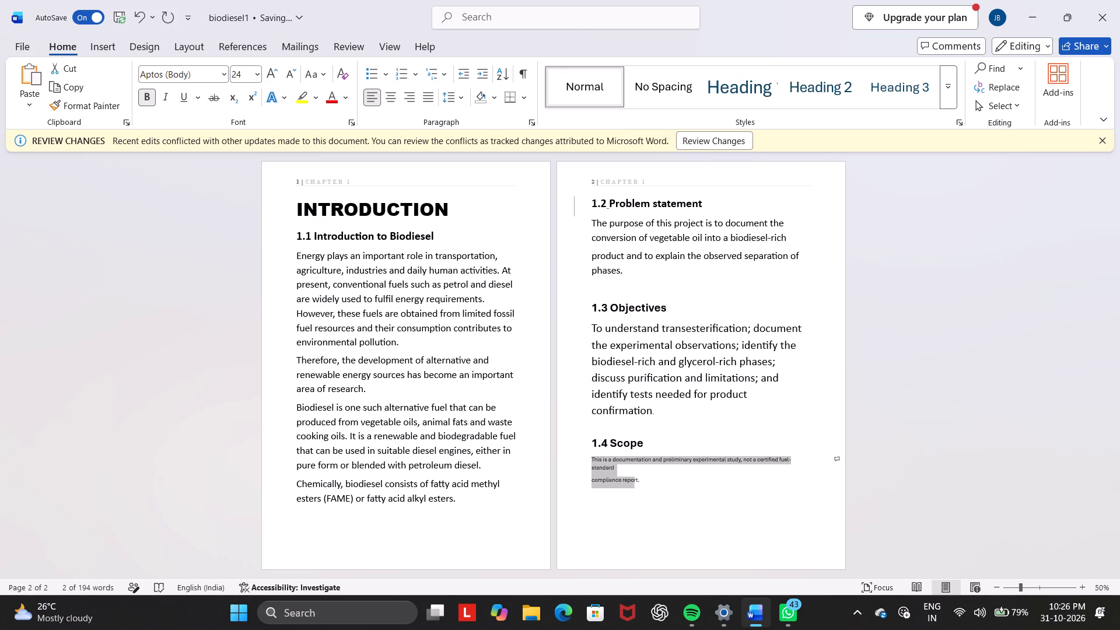
left_click_drag(625, 483, 636, 481)
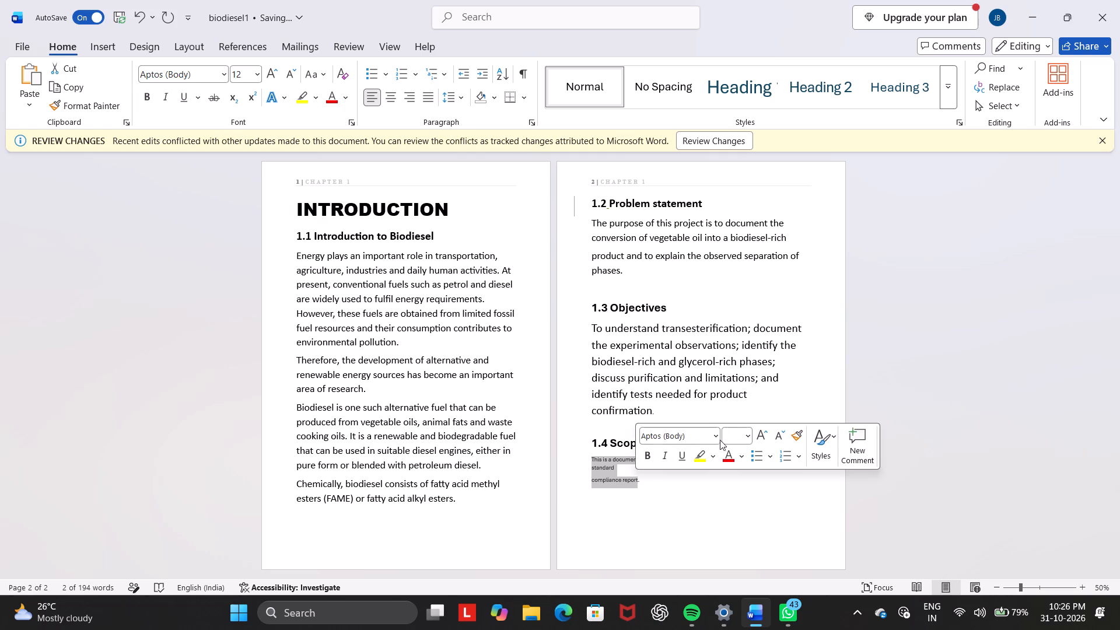
left_click(719, 438)
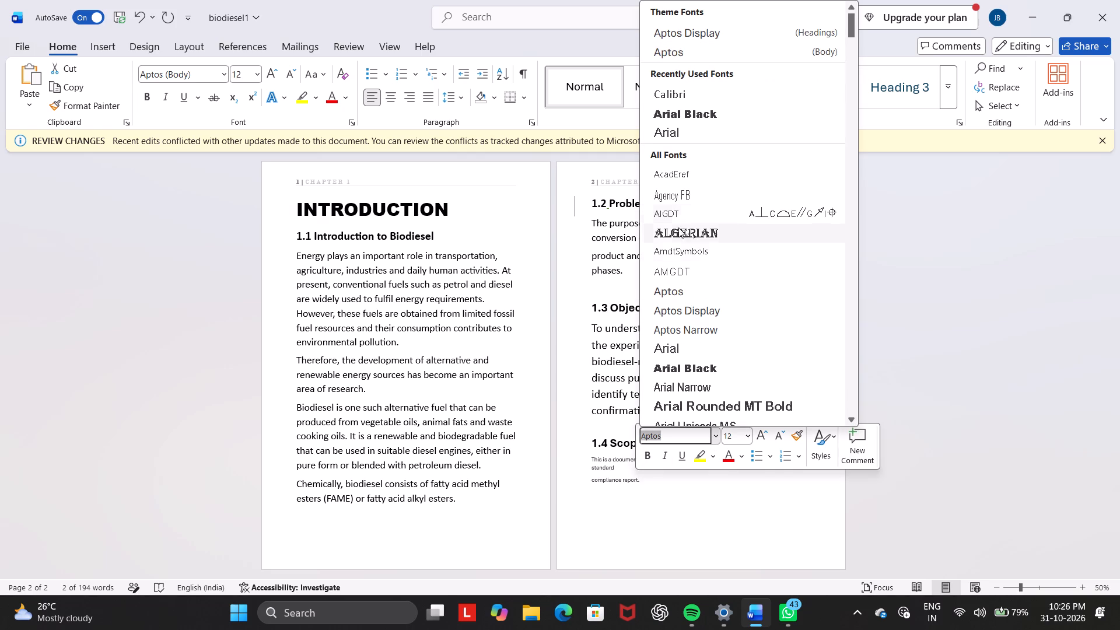
left_click_drag(664, 95, 664, 101)
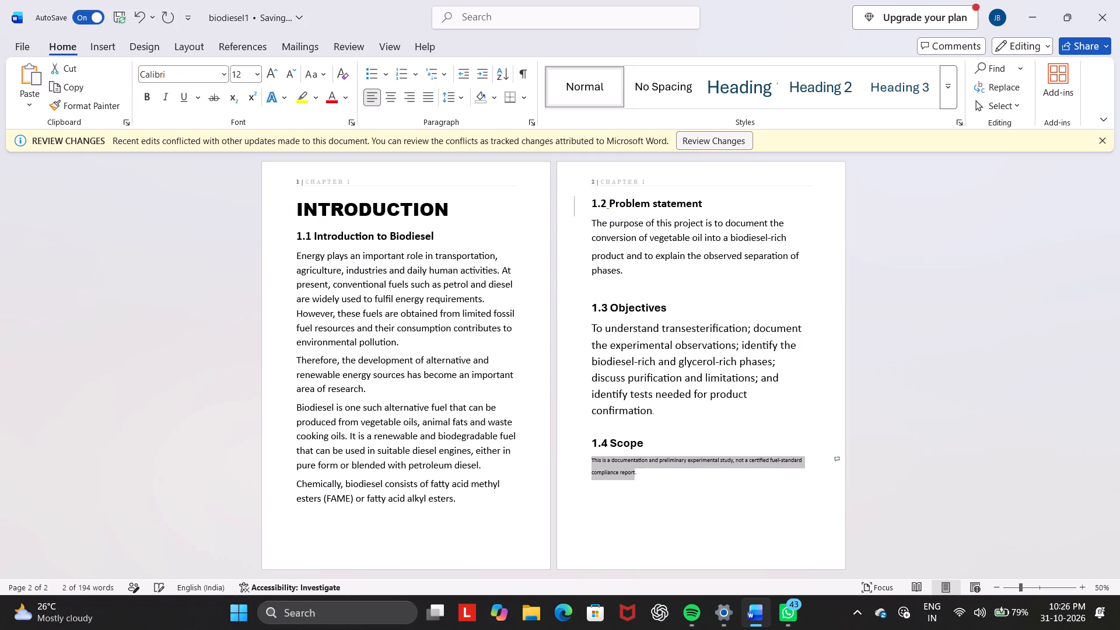
left_click_drag(588, 454, 625, 457)
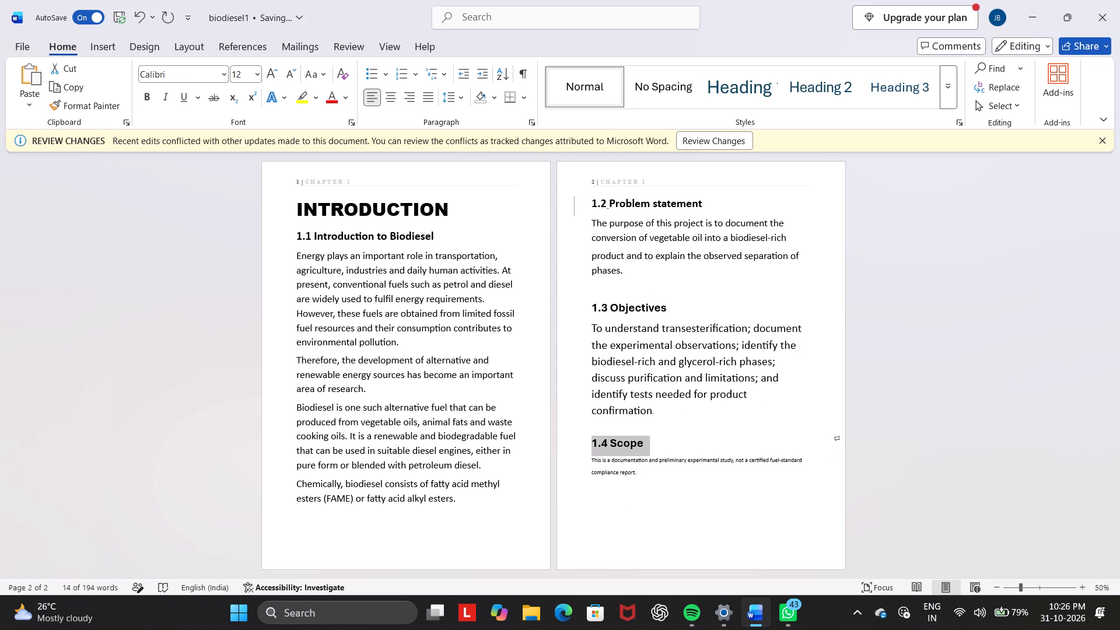
left_click_drag(625, 457, 674, 485)
left_click_drag(673, 491, 670, 508)
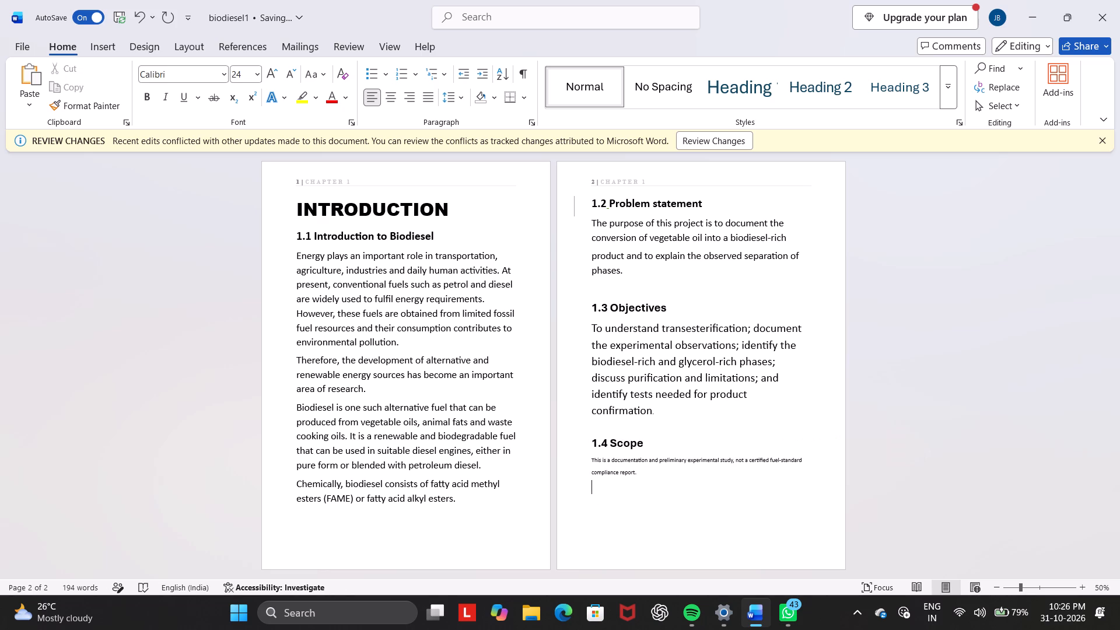
left_click_drag(590, 461, 655, 474)
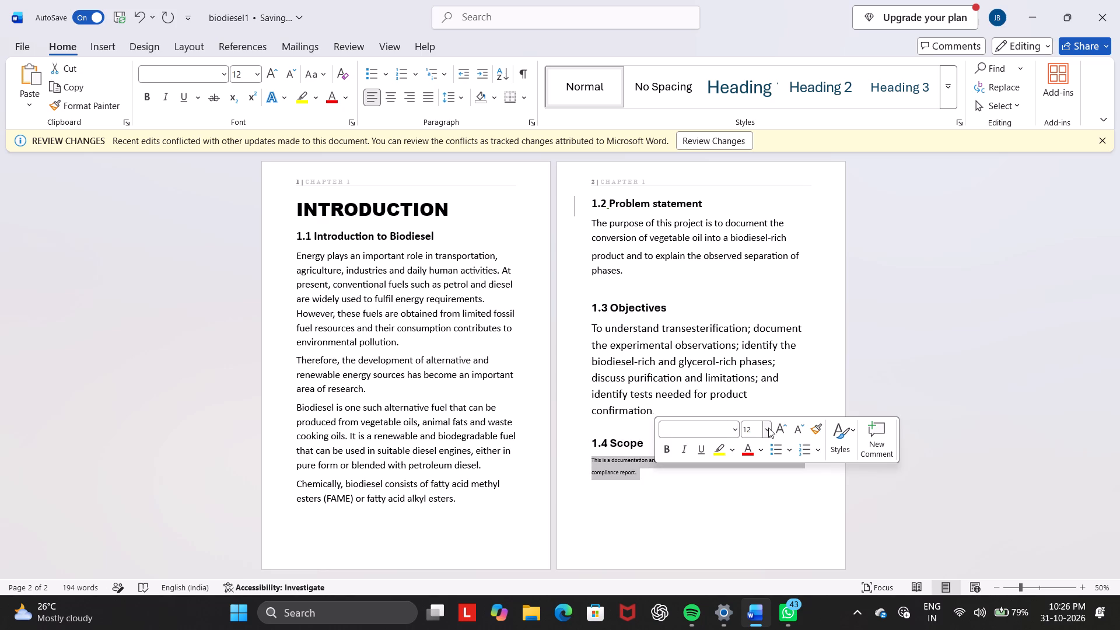
left_click(769, 432)
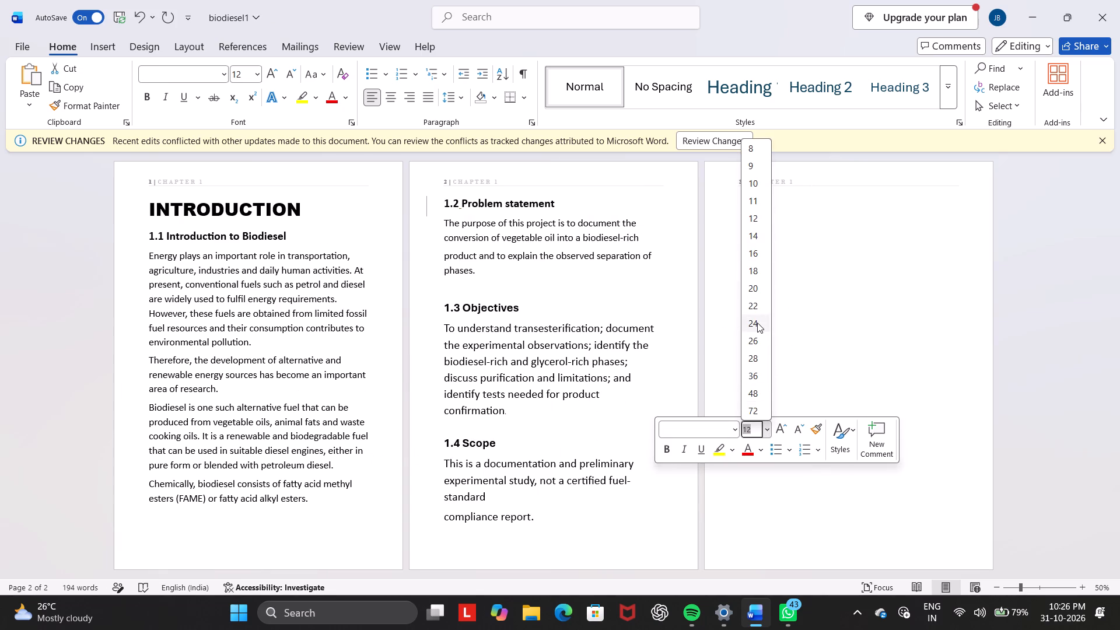
left_click(757, 323)
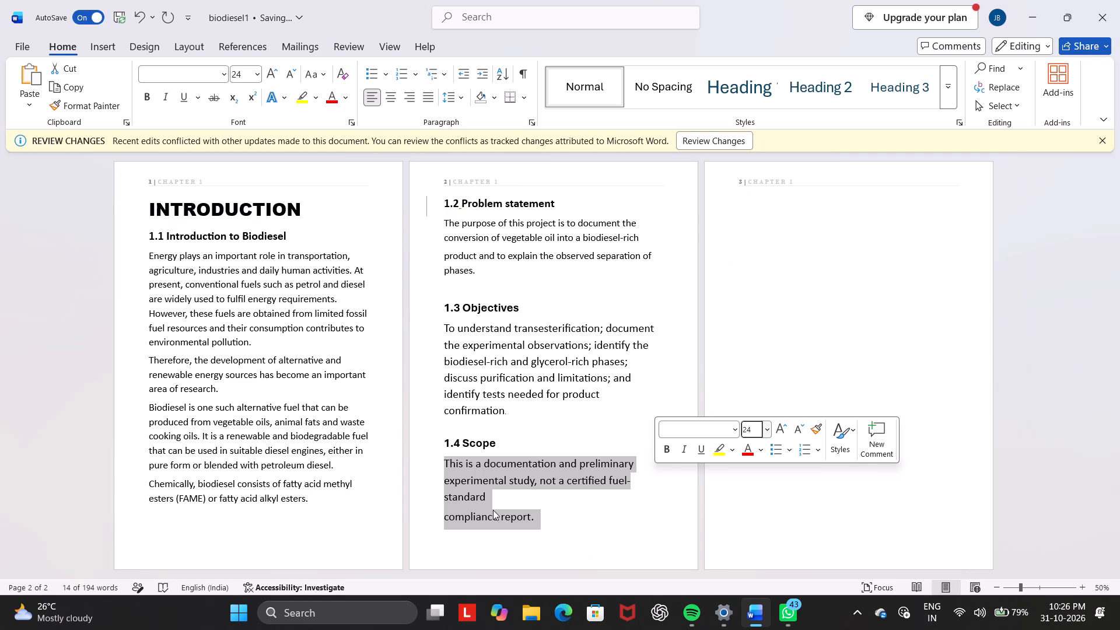
left_click(488, 499)
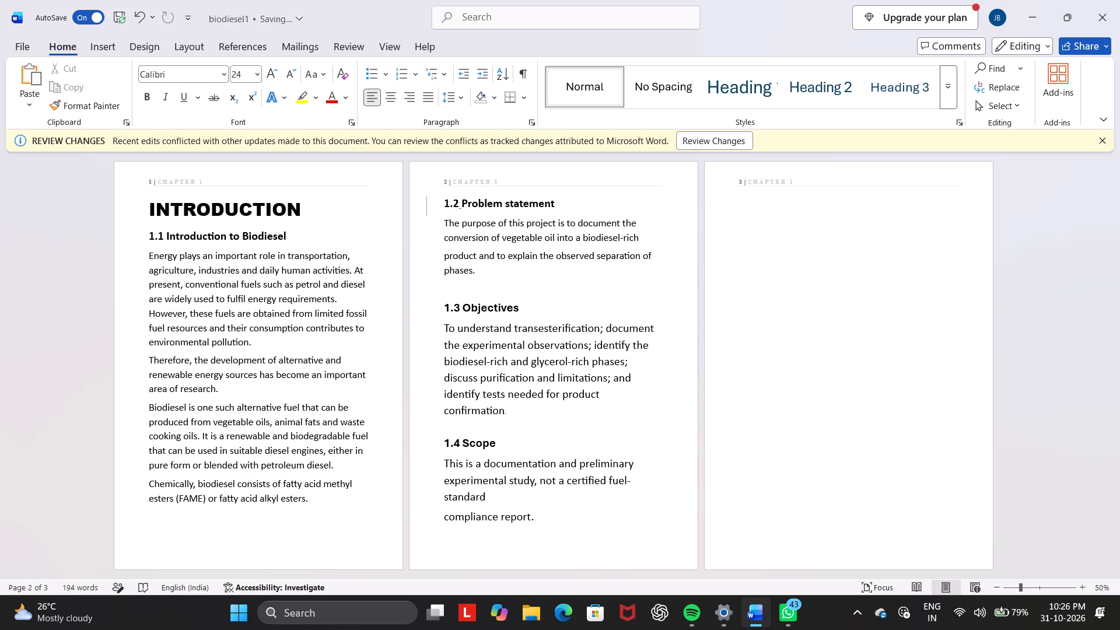
Join the "compliance report." line to the end of the preceding "fuel-standard" line, separated by a space.
left_click(445, 518)
key("BackSpace")
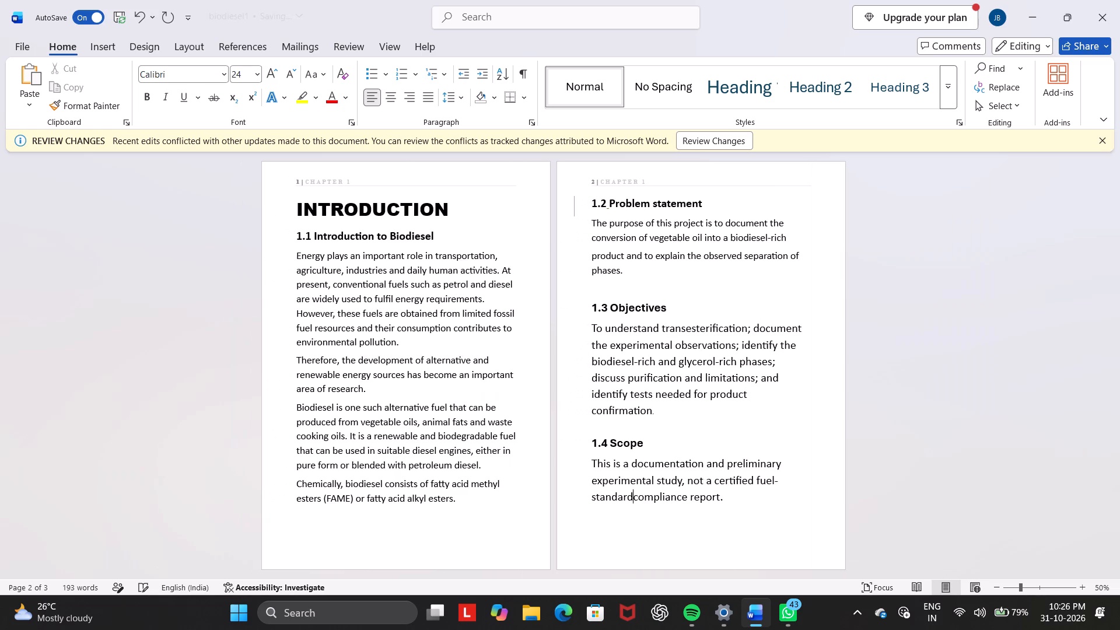
key("space")
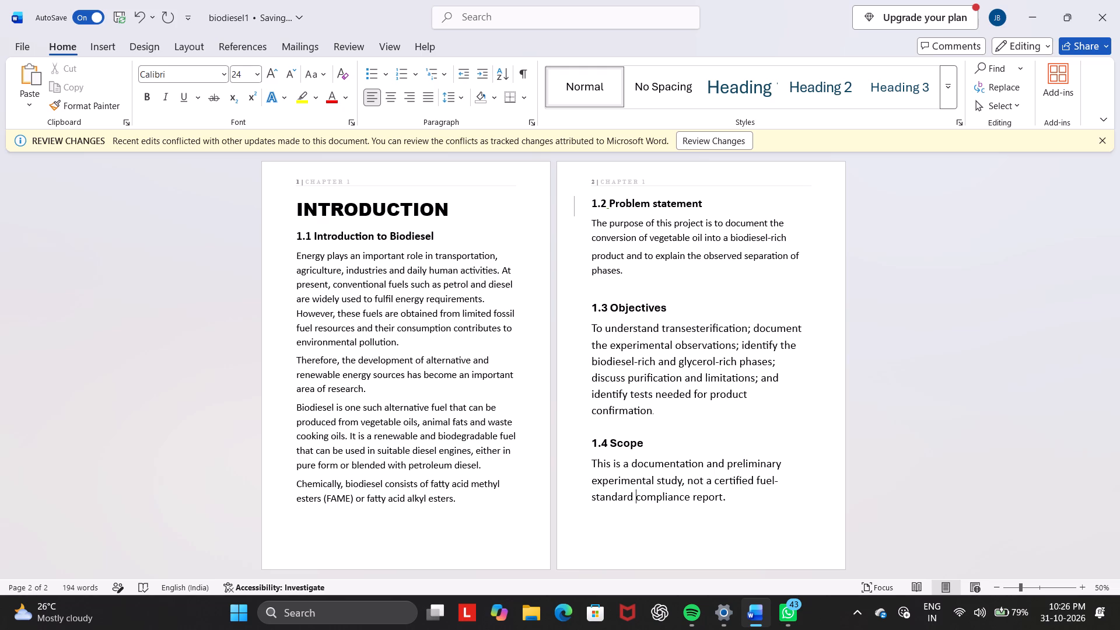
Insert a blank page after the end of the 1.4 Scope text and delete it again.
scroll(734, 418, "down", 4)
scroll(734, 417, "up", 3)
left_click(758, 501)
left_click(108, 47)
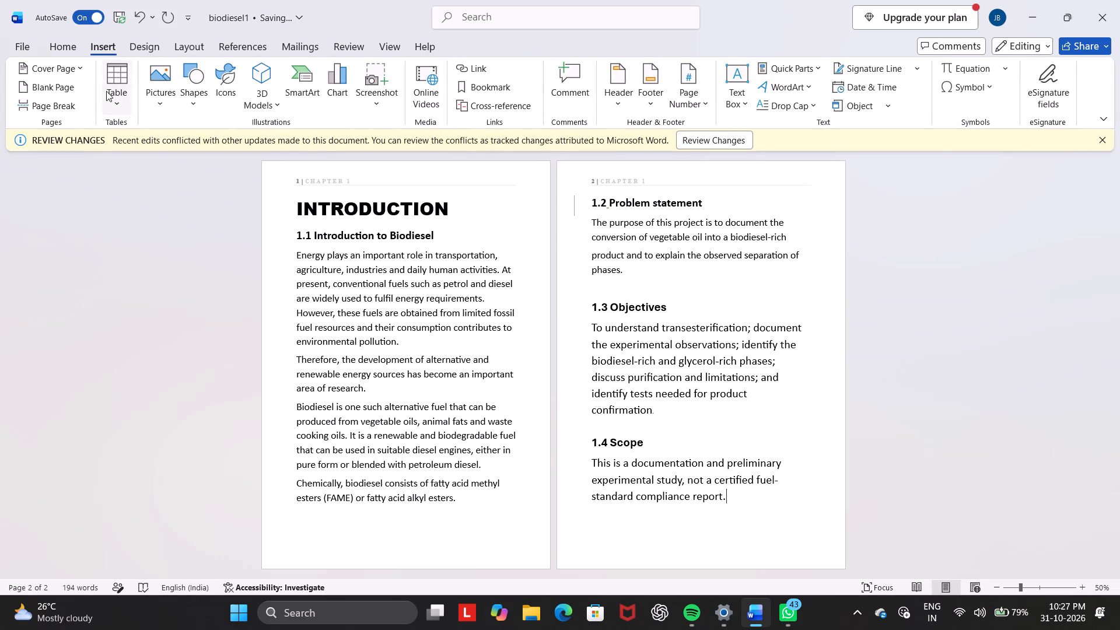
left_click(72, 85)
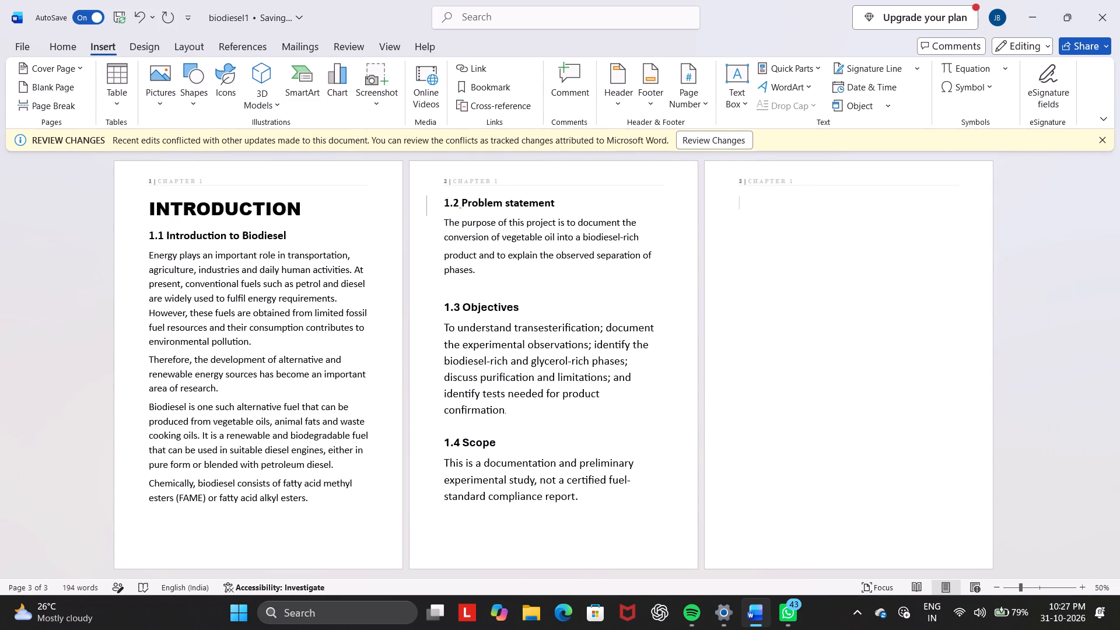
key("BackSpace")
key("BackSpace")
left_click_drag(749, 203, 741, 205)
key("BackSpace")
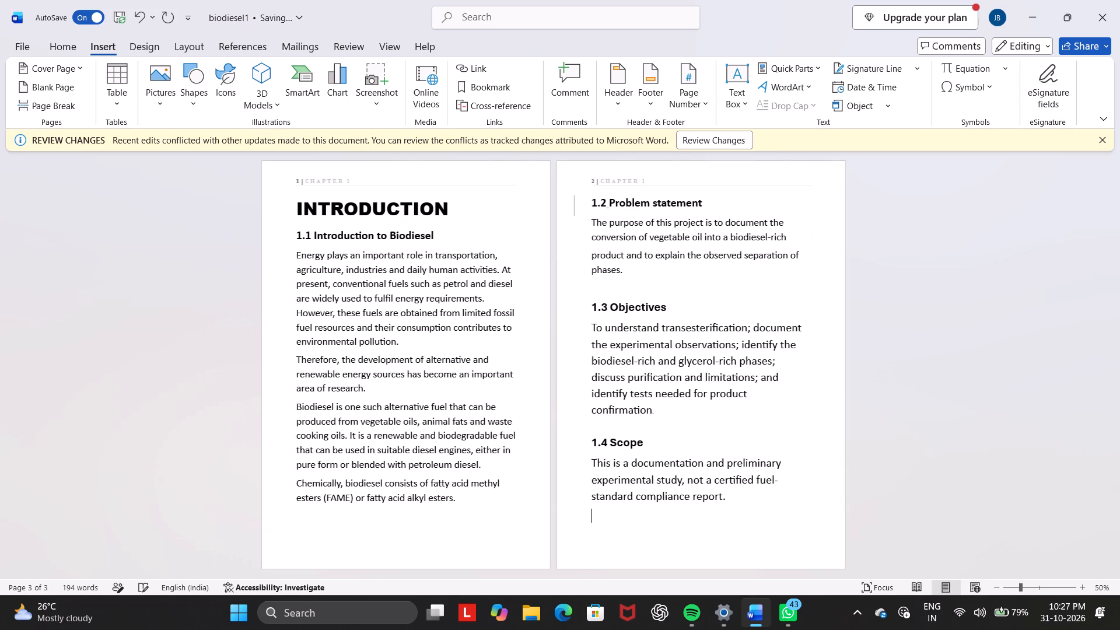
Insert a blank page after section 1.4 and place the cursor at the top of page 3.
left_click(52, 82)
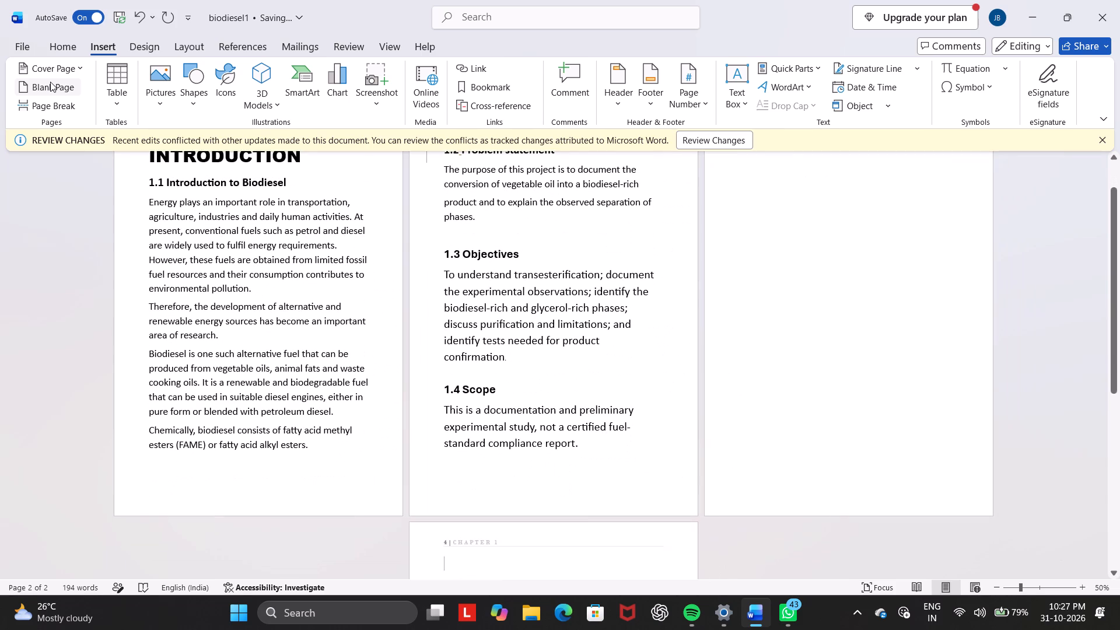
left_click_drag(805, 184, 790, 185)
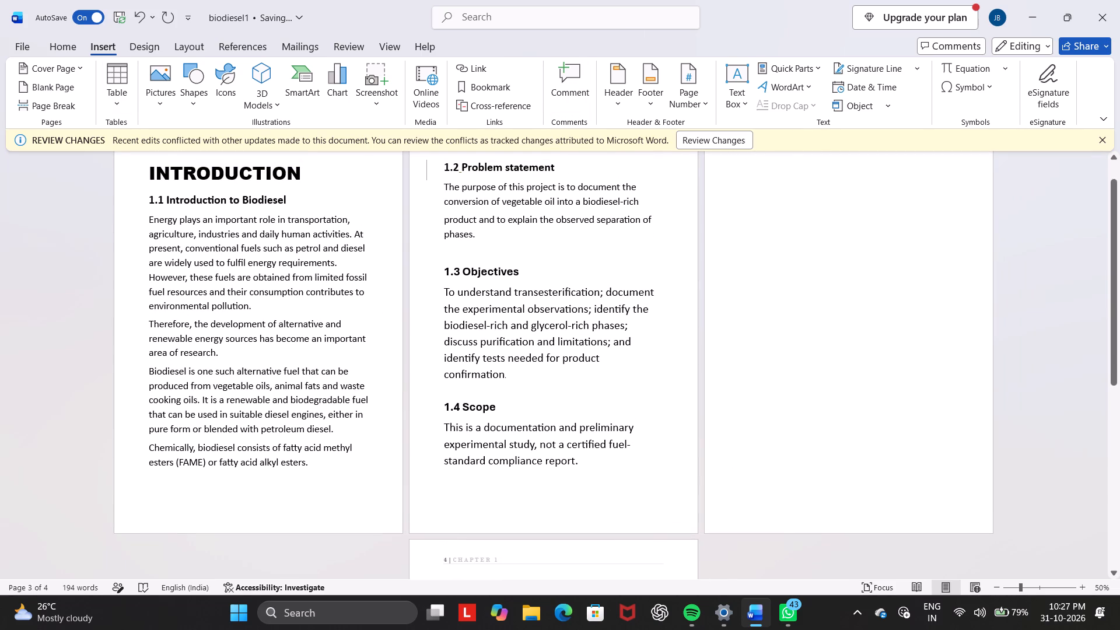
left_click(740, 164)
scroll(734, 162, "up", 4)
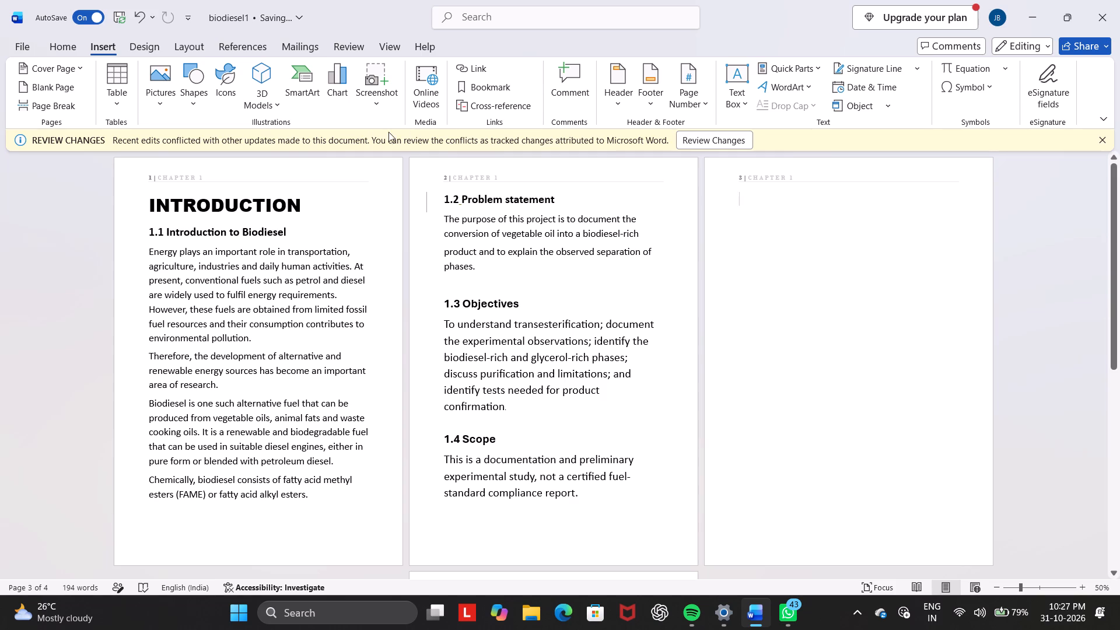
Delete the selected blank content on page 3 to remove the surplus fourth page.
left_click(796, 172)
left_click_drag(796, 174, 797, 179)
left_click_drag(794, 178, 785, 166)
left_click(792, 172)
left_click_drag(792, 171, 765, 178)
left_click_drag(765, 178, 792, 183)
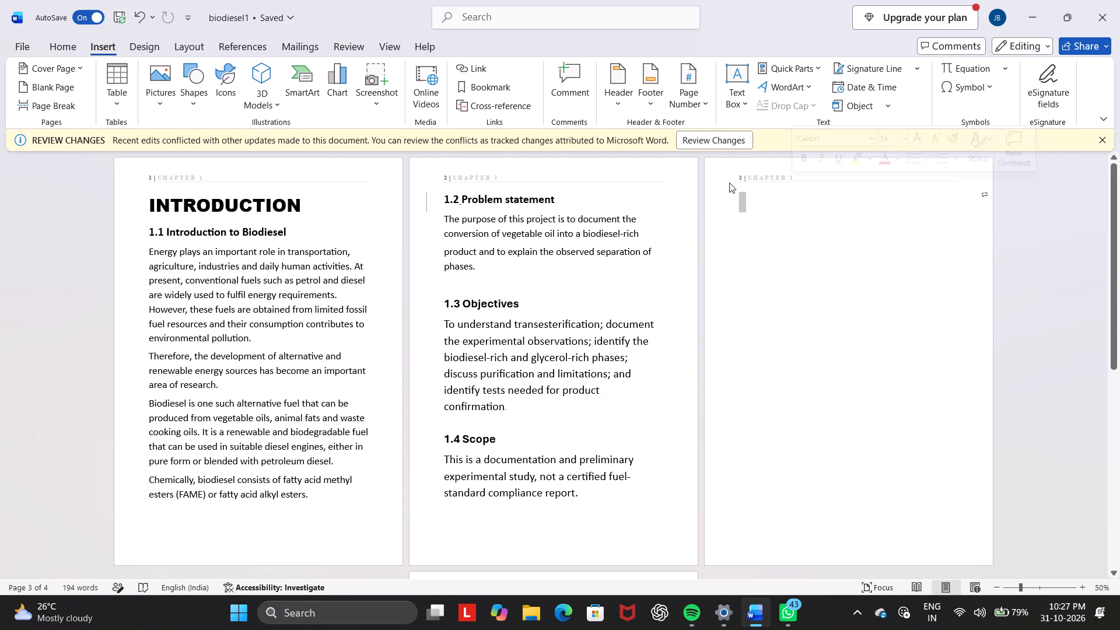
key("BackSpace")
key("BackSpace")
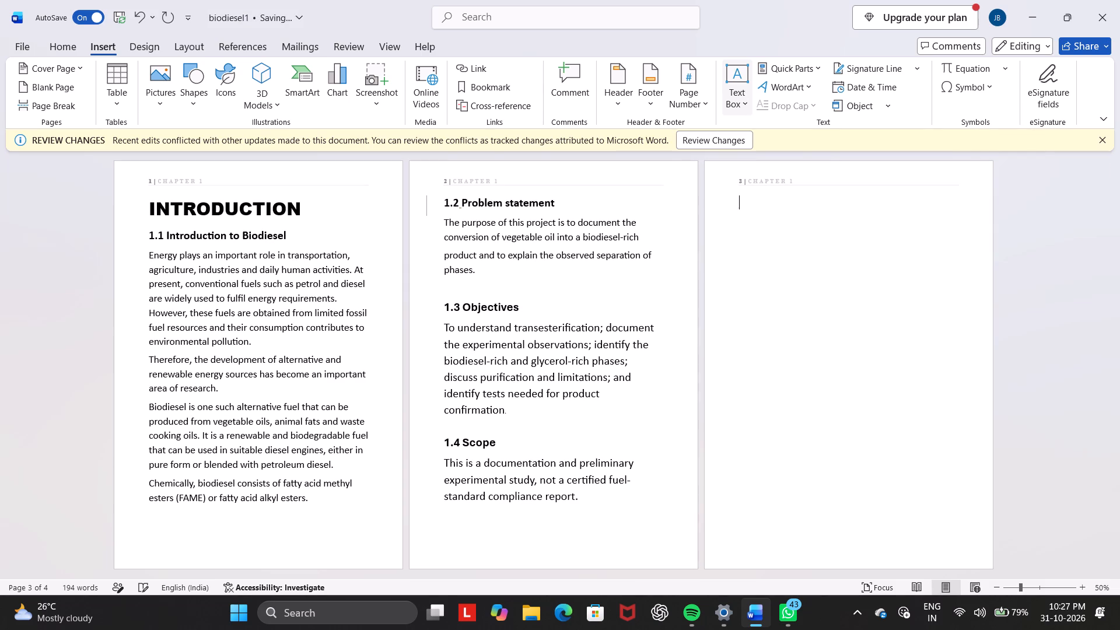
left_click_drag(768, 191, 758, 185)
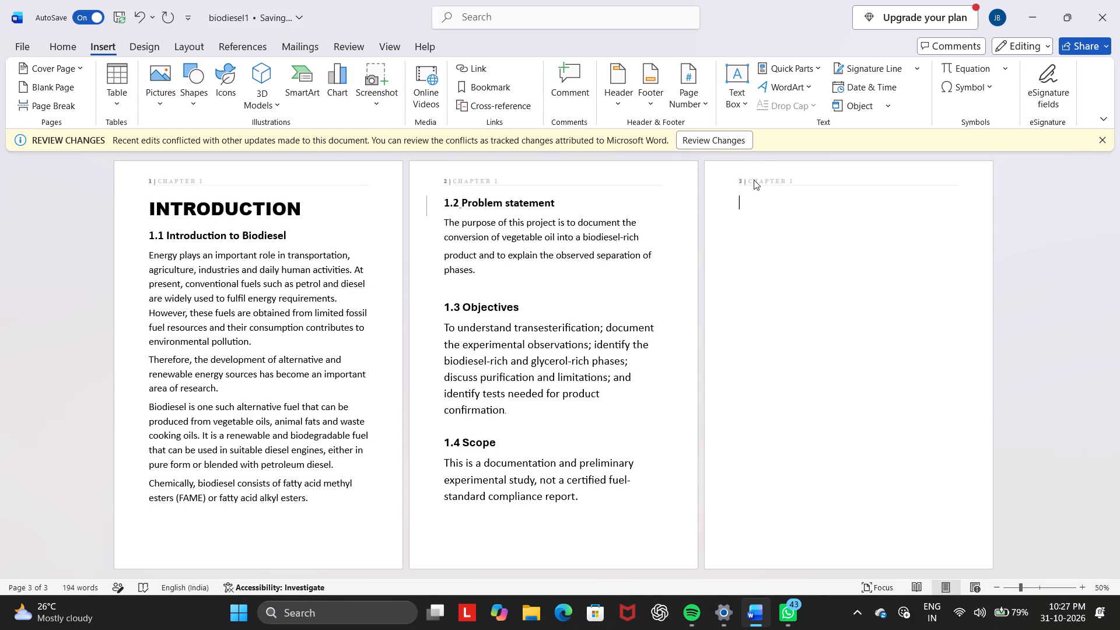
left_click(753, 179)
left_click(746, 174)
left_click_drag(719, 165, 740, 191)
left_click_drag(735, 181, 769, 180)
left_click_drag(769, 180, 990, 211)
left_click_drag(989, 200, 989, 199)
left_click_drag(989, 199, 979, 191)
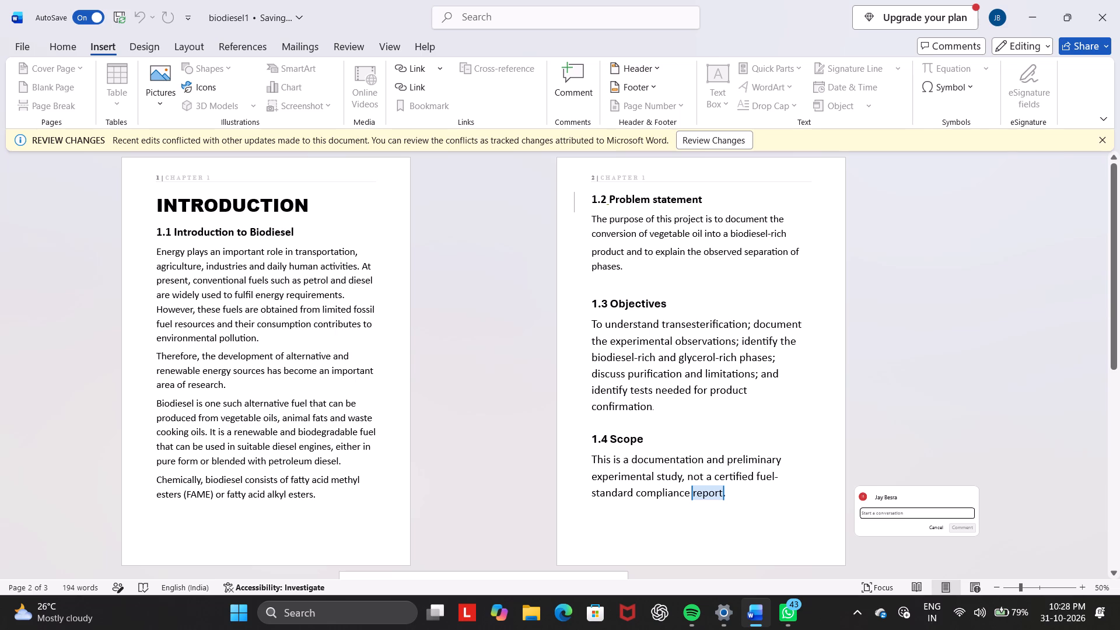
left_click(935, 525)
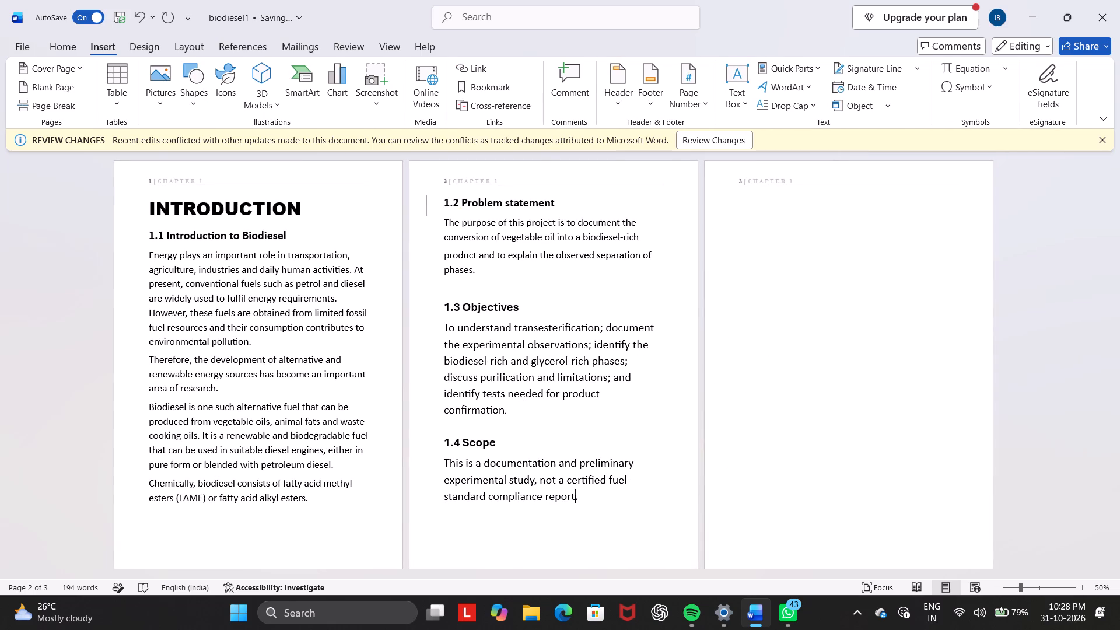
Page through the whole document in Read Mode to review sections 1.1 to 1.4, and return to Print Layout.
scroll(952, 509, "down", 3)
scroll(949, 510, "up", 1)
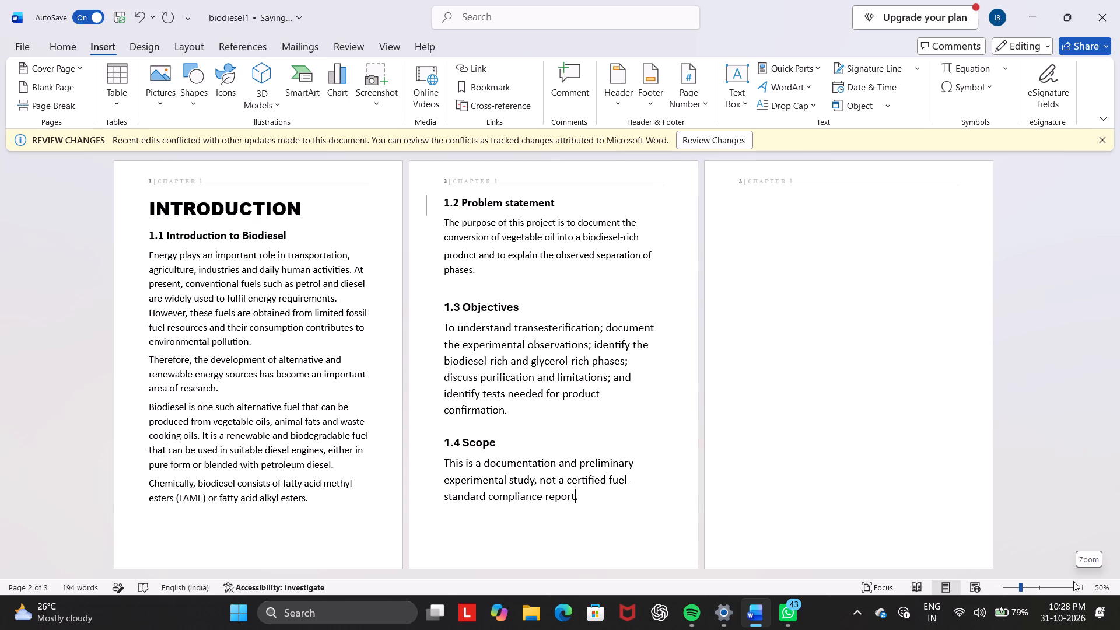
left_click(920, 584)
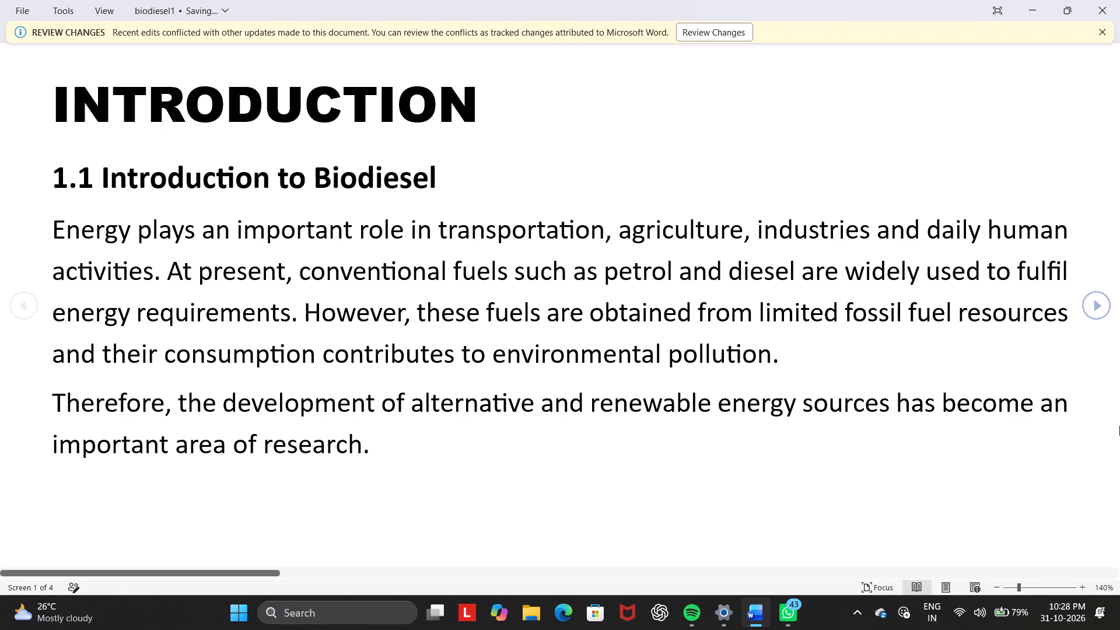
left_click(1105, 303)
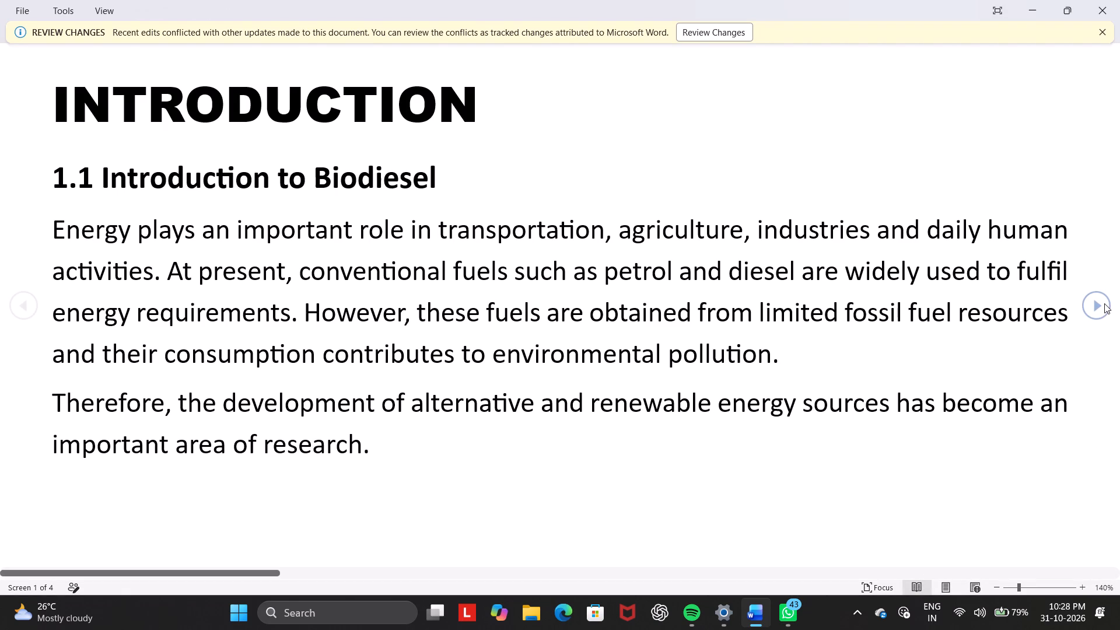
left_click(1101, 303)
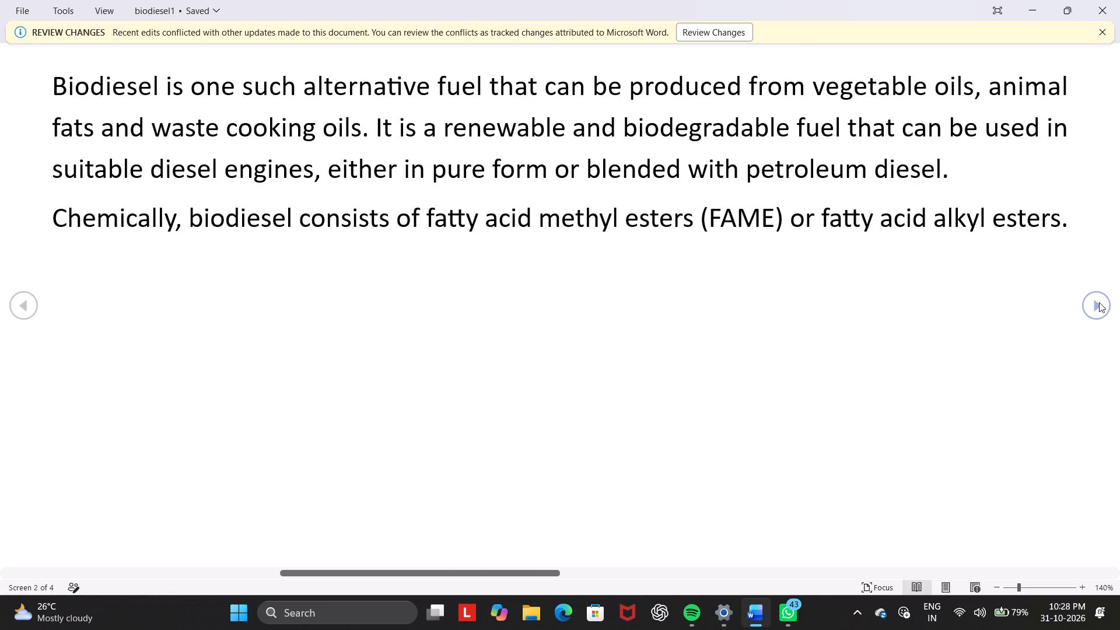
left_click(1099, 302)
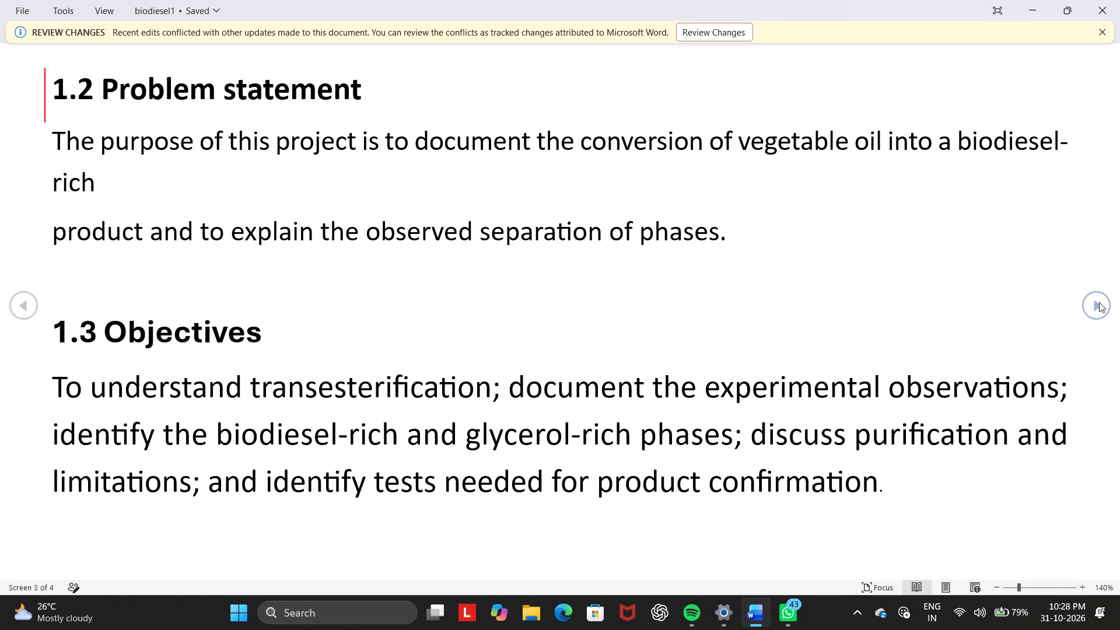
left_click(1099, 302)
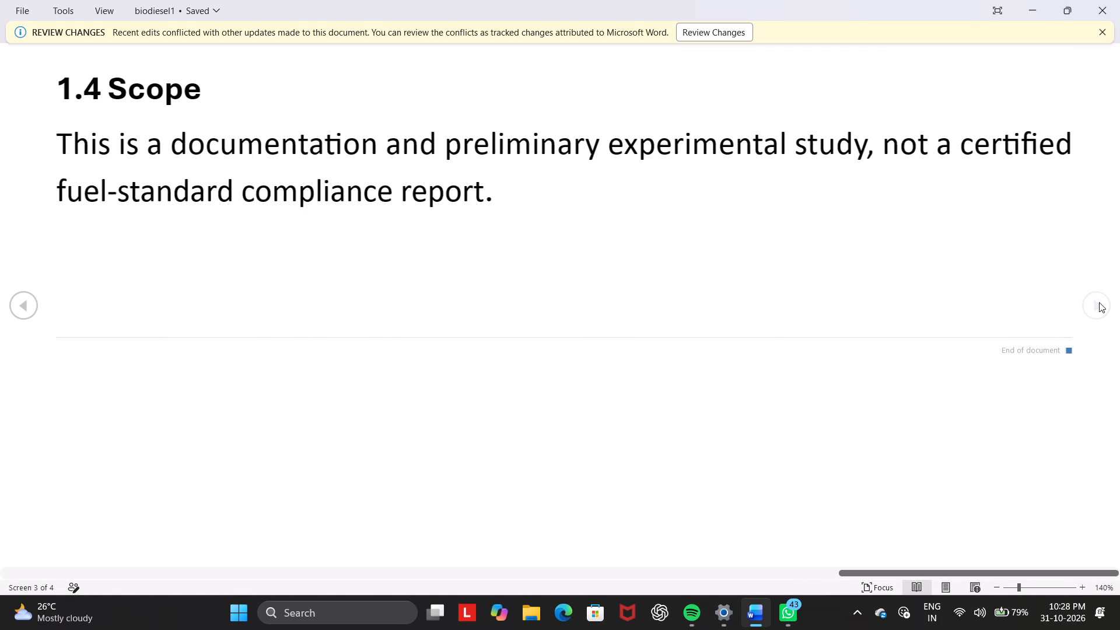
left_click(1099, 302)
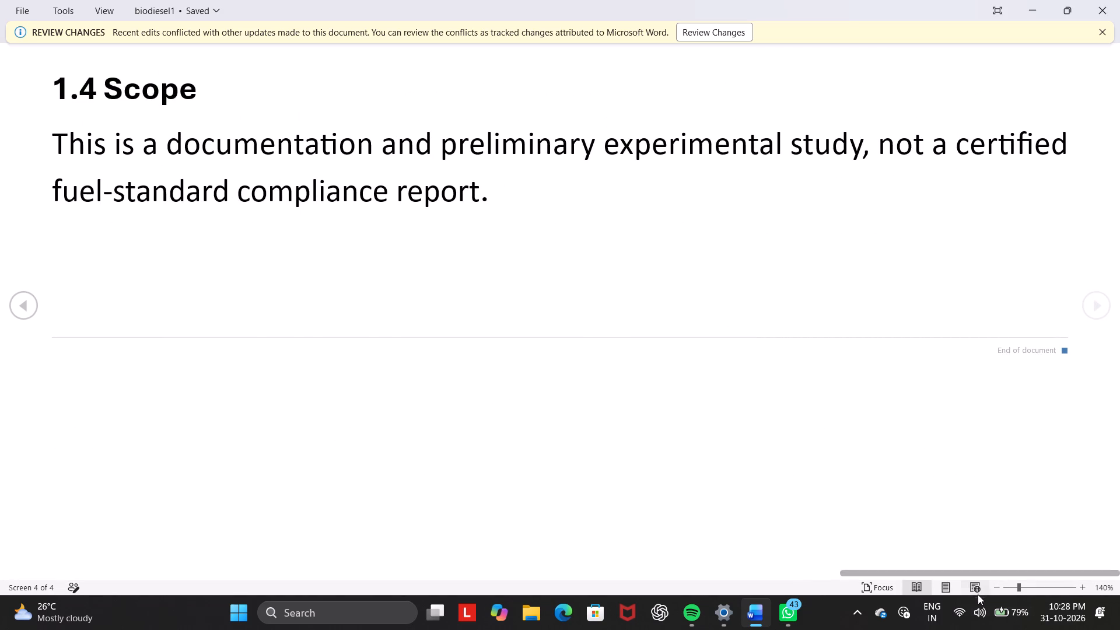
left_click(948, 586)
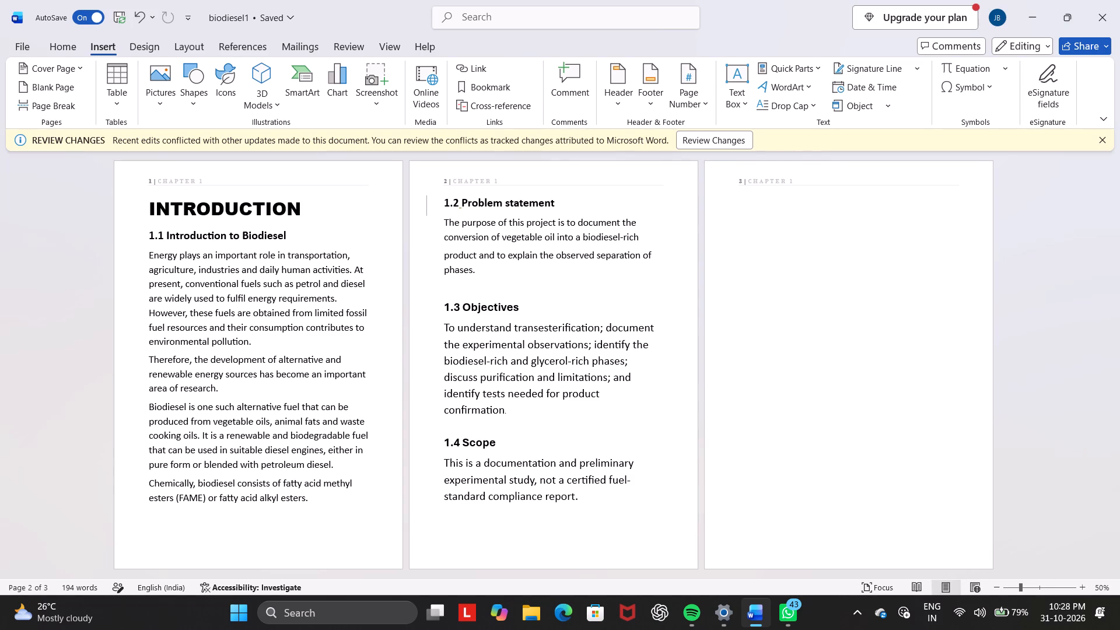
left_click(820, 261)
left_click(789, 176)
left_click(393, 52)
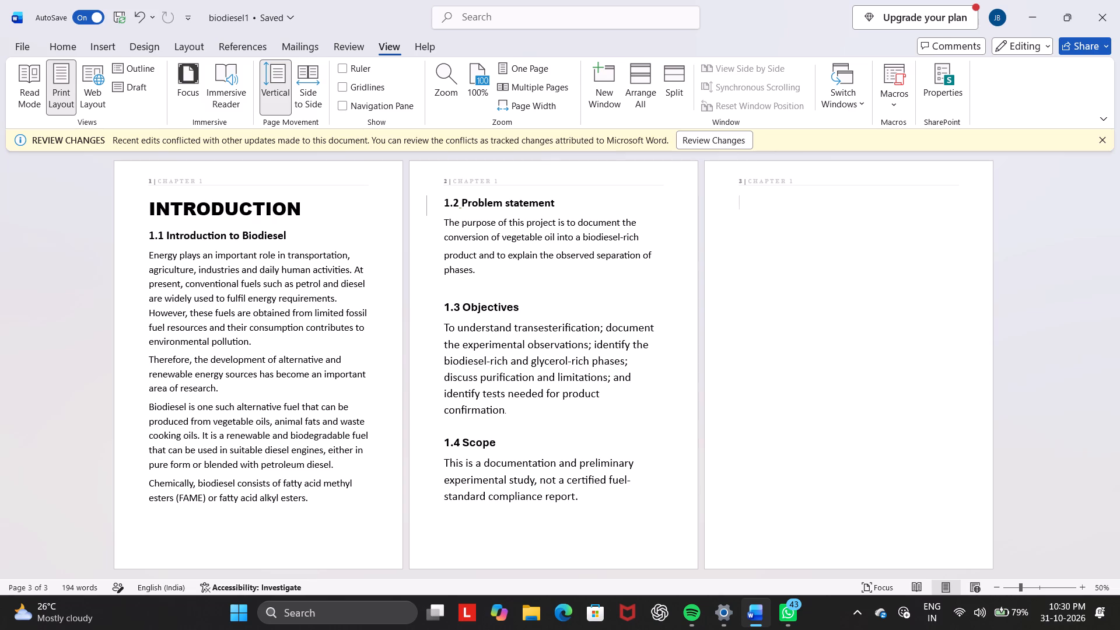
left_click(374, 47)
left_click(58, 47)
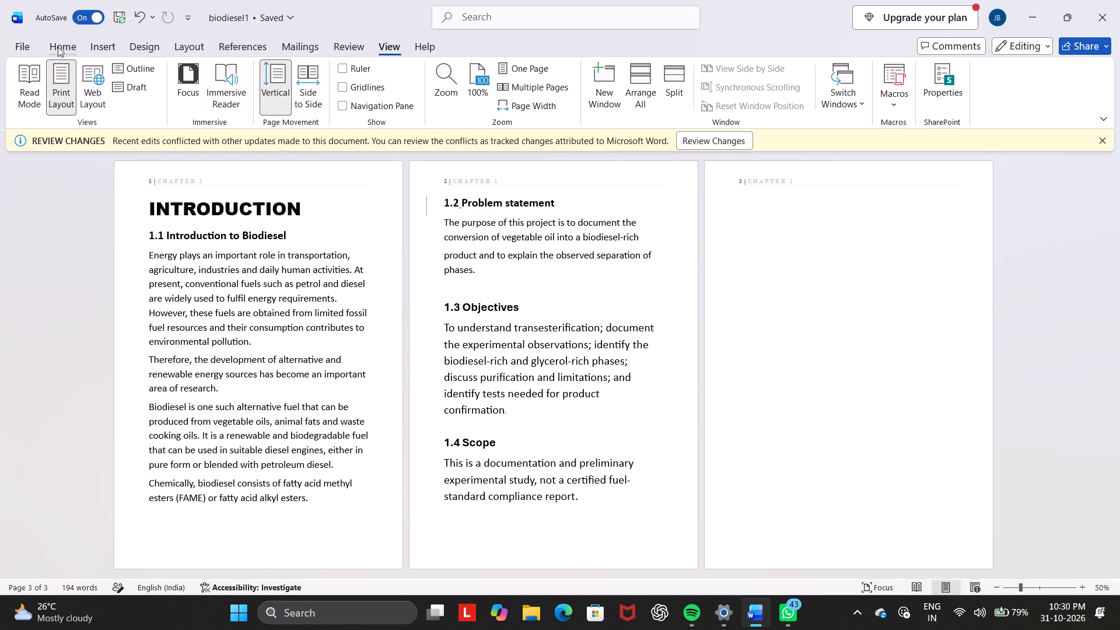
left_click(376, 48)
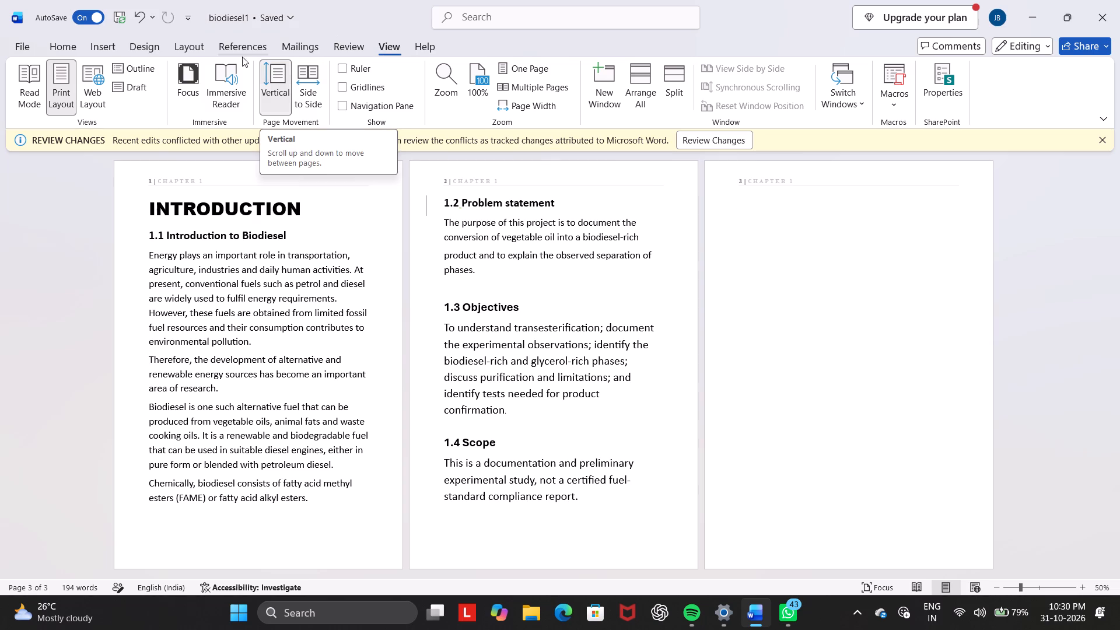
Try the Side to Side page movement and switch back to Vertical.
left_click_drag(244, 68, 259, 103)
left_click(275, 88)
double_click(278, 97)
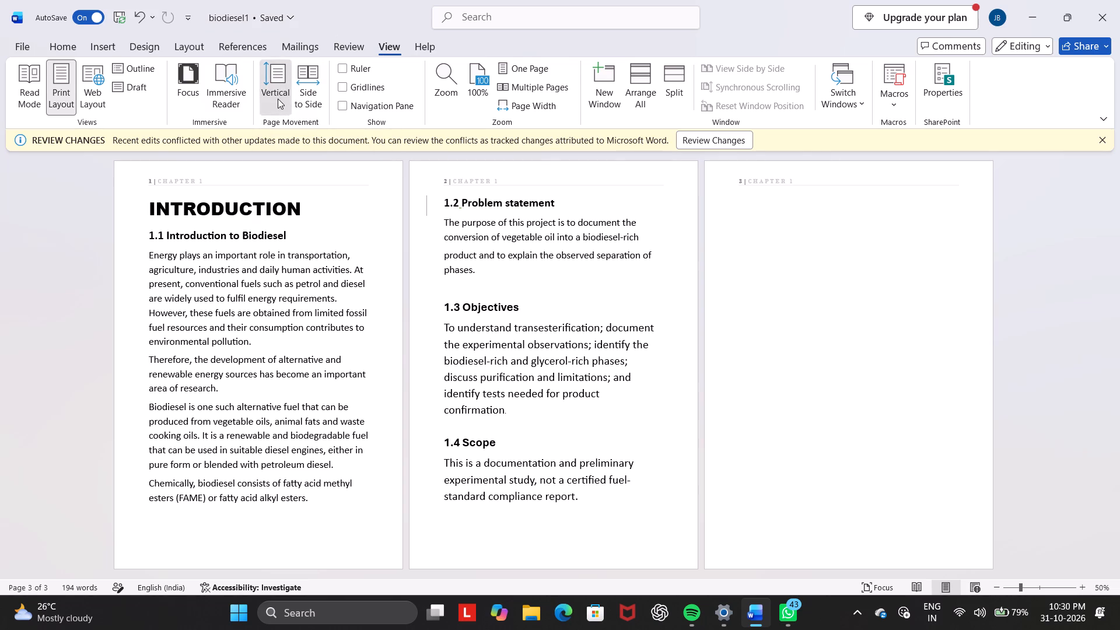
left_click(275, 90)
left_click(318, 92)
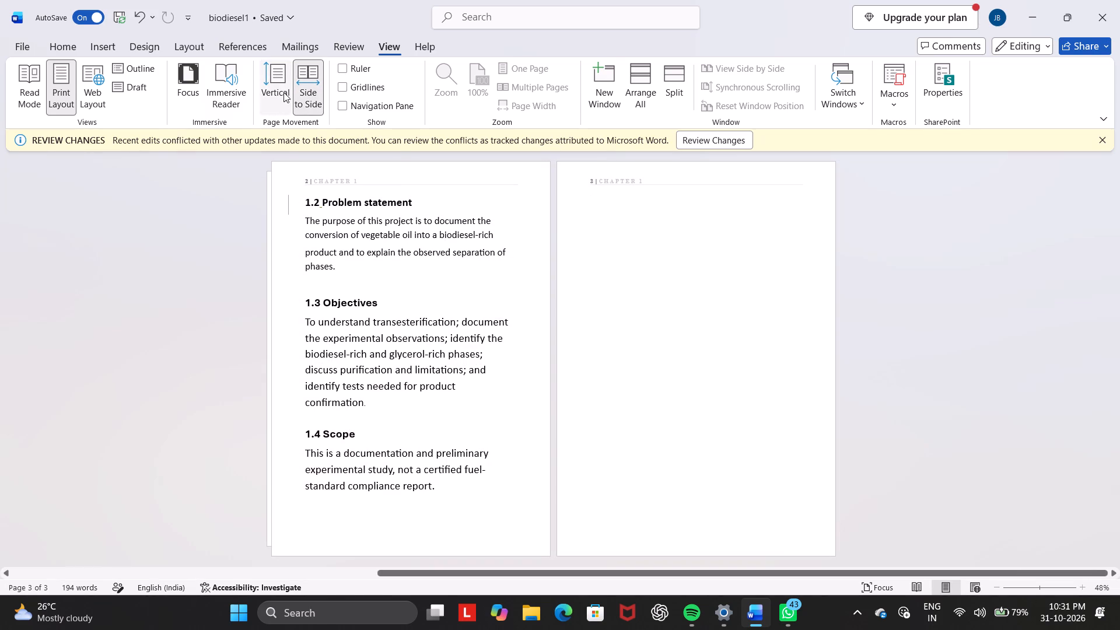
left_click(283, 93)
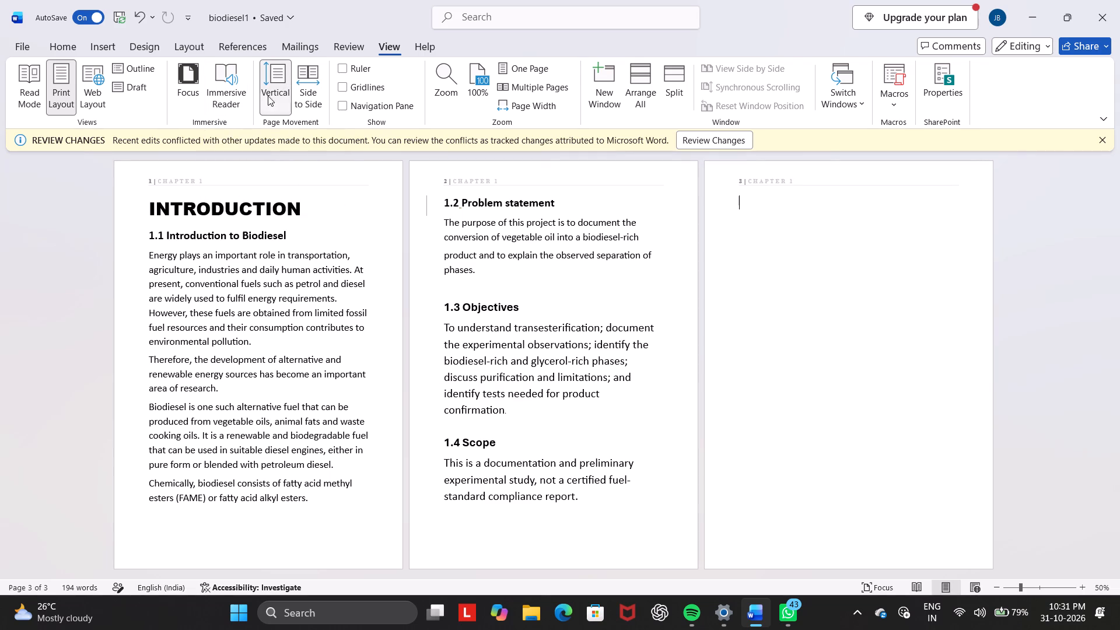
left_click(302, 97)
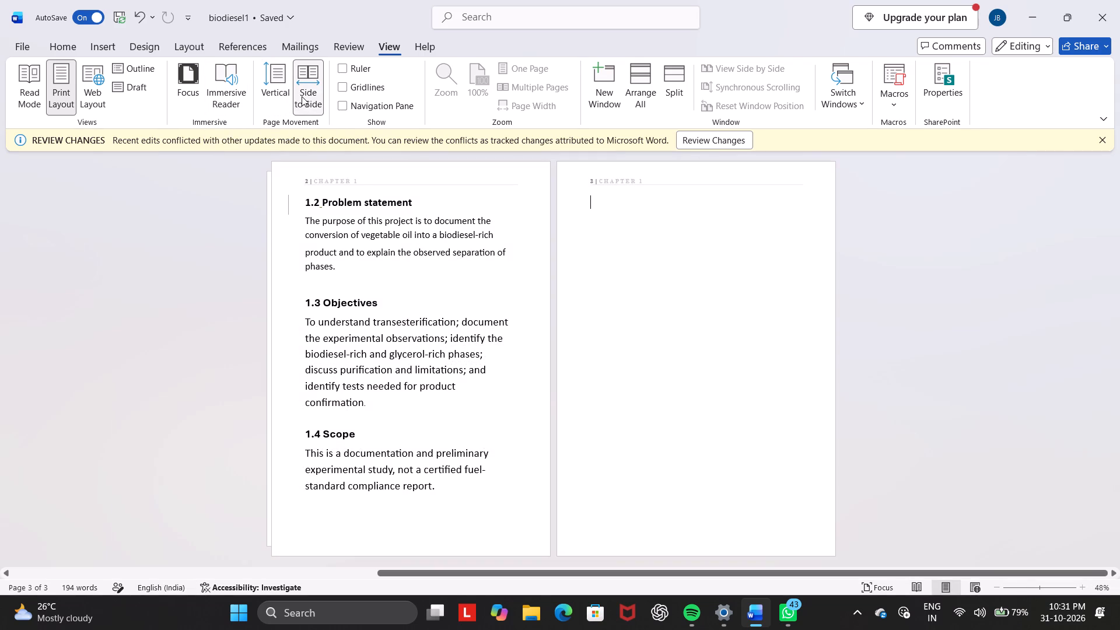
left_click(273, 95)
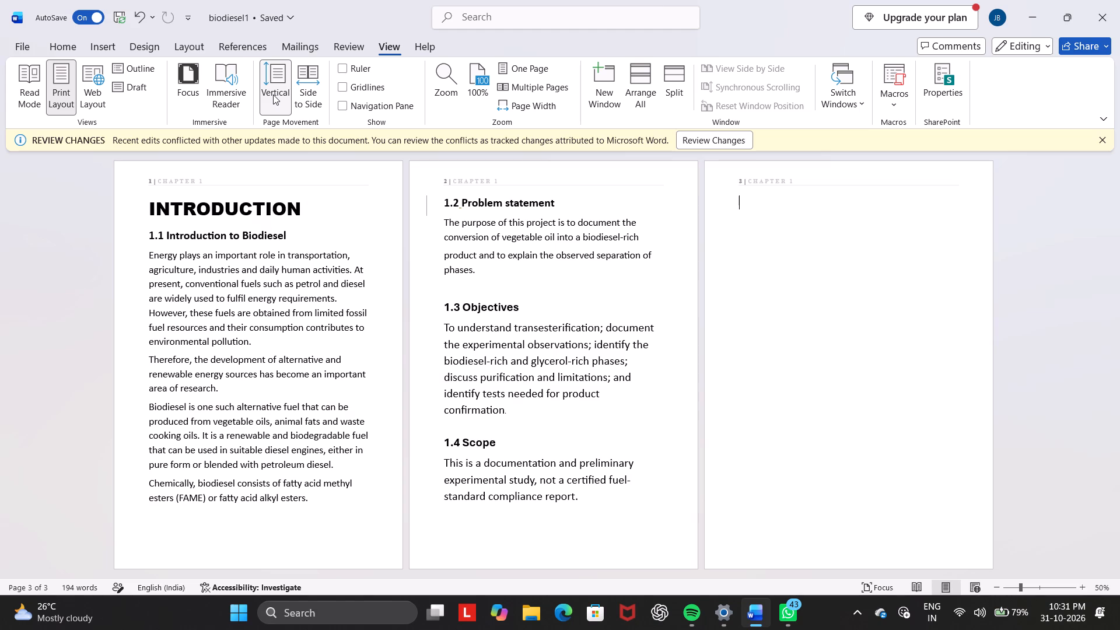
Page through the document in Read Mode to its end again, and return to Print Layout.
left_click(34, 92)
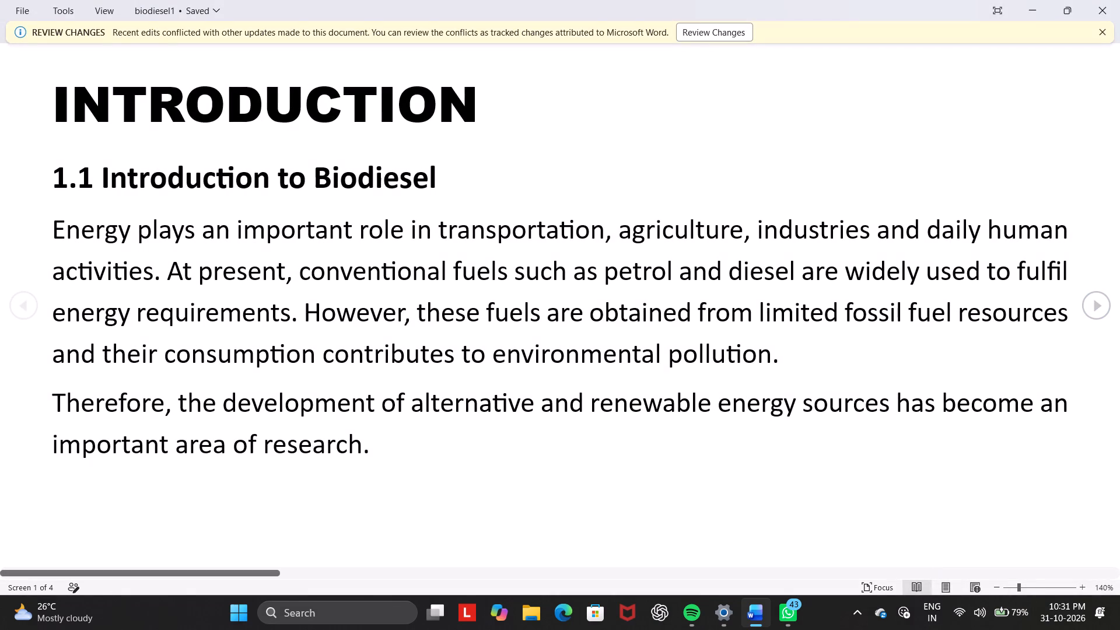
left_click(1056, 459)
left_click(119, 9)
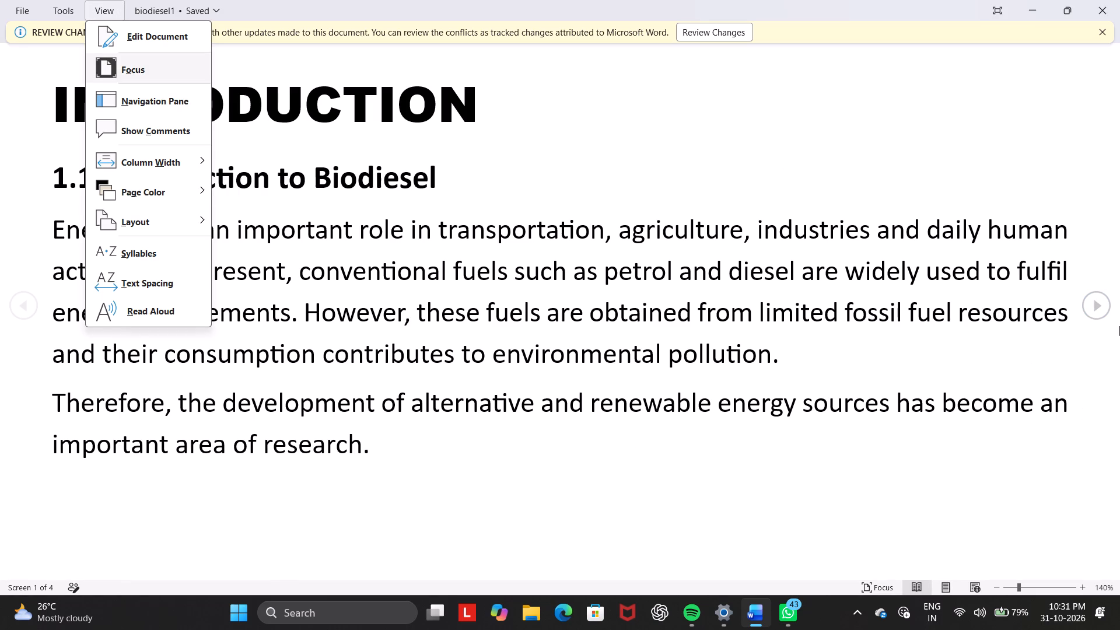
left_click_drag(1115, 310, 1105, 311)
triple_click(1092, 304)
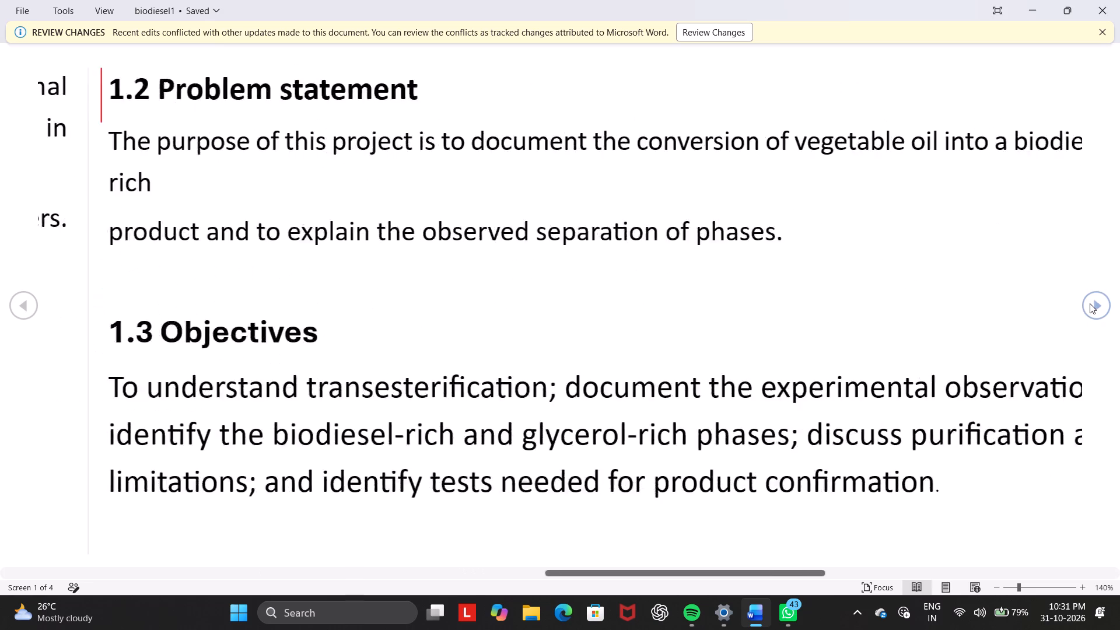
left_click(1090, 303)
left_click(1047, 349)
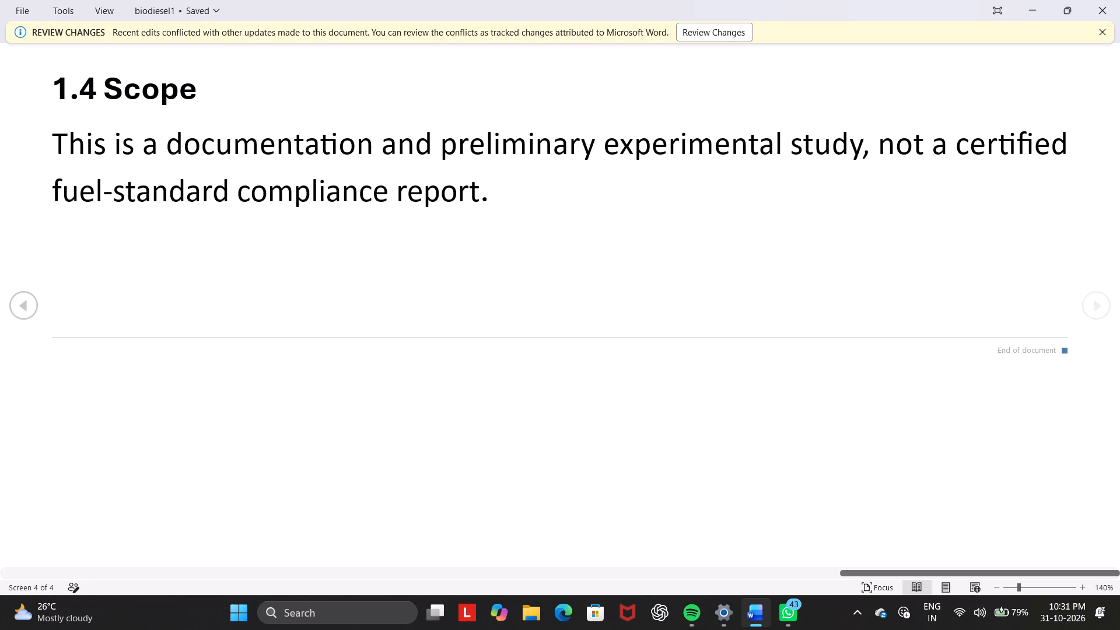
left_click(1071, 352)
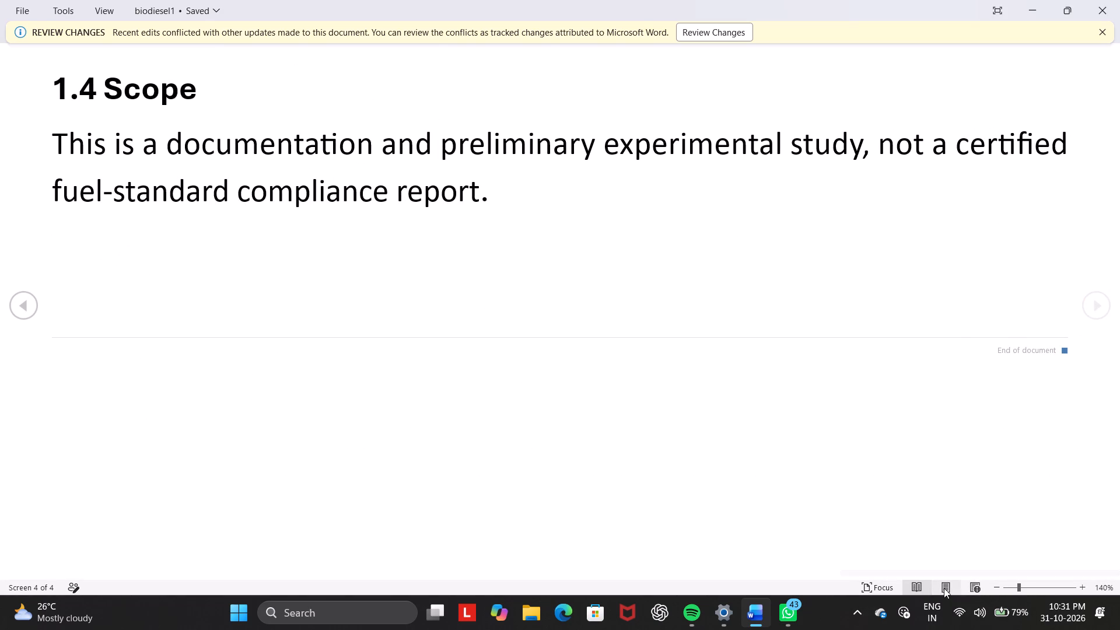
left_click(944, 588)
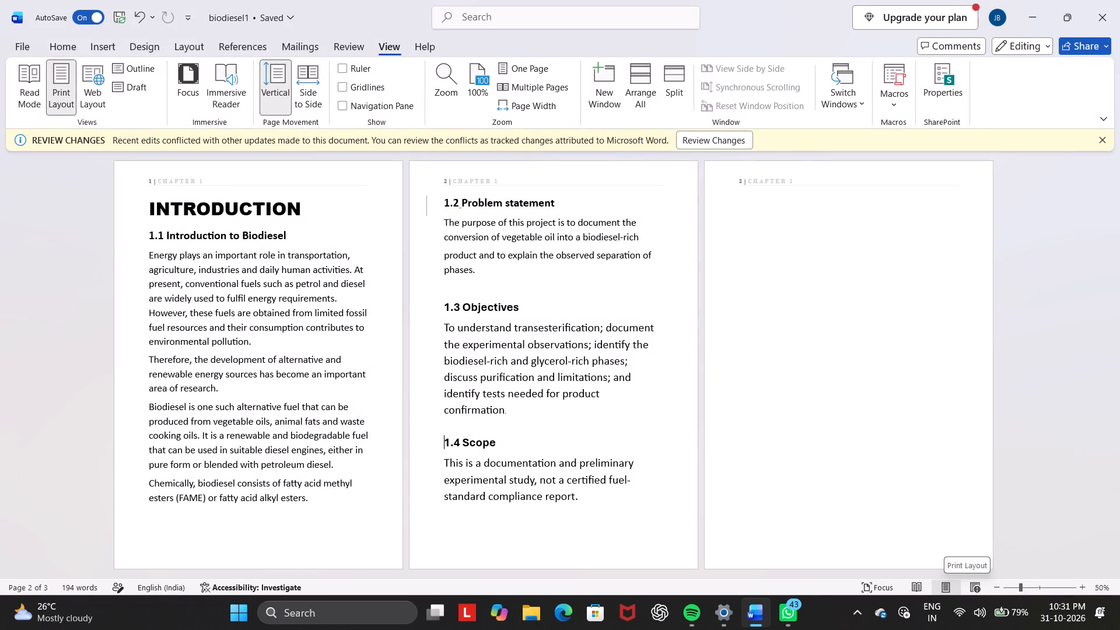
Set the page movement to Side to Side and place the cursor at the top of blank page 3.
left_click(296, 100)
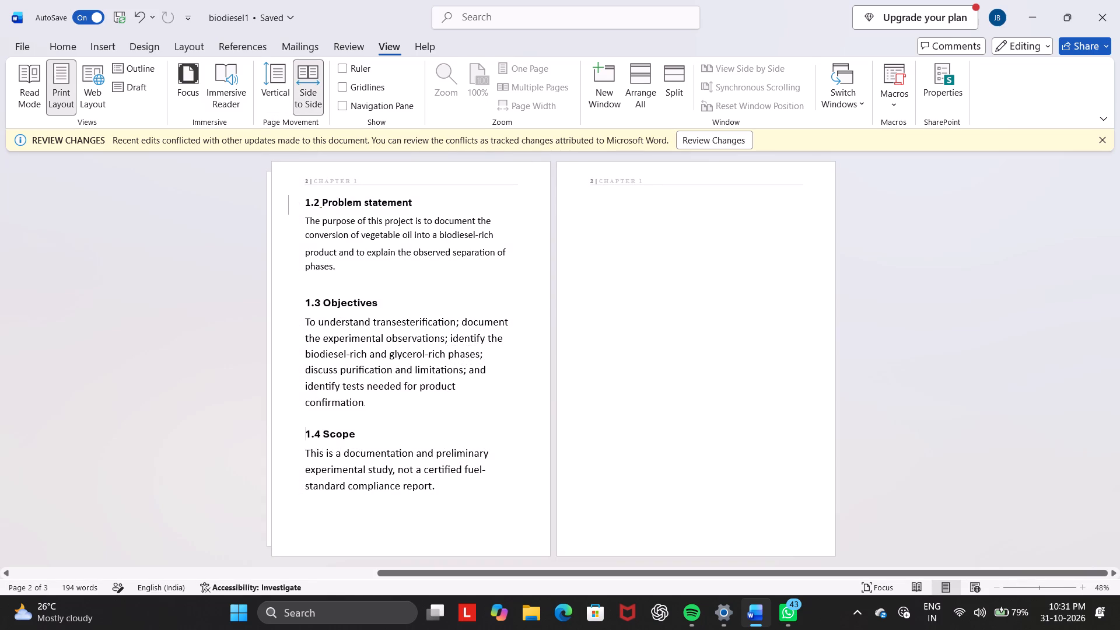
left_click(591, 208)
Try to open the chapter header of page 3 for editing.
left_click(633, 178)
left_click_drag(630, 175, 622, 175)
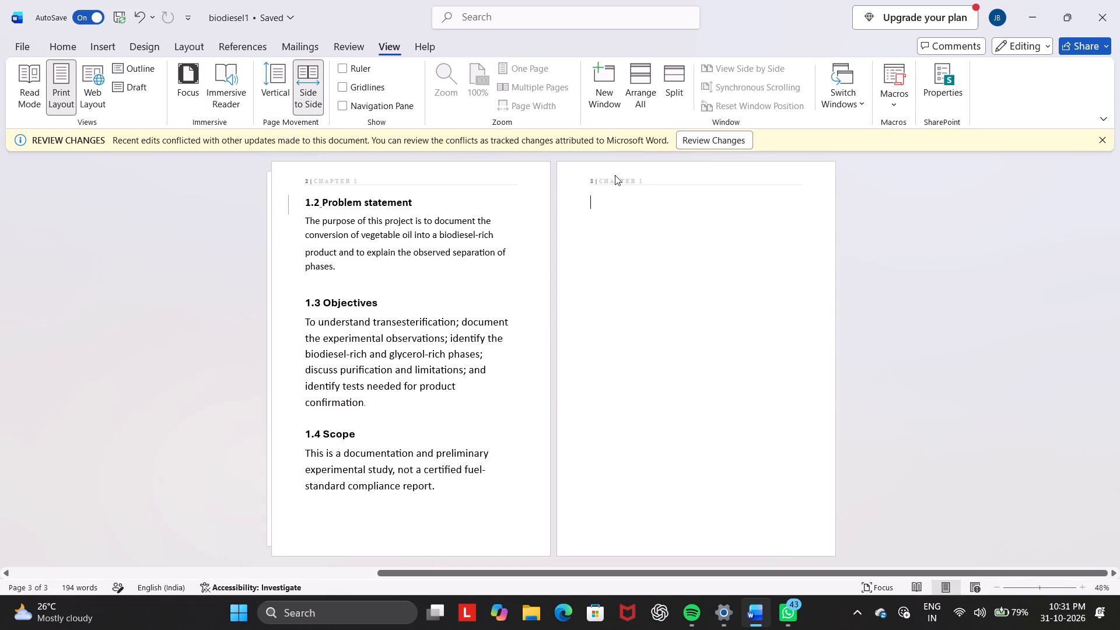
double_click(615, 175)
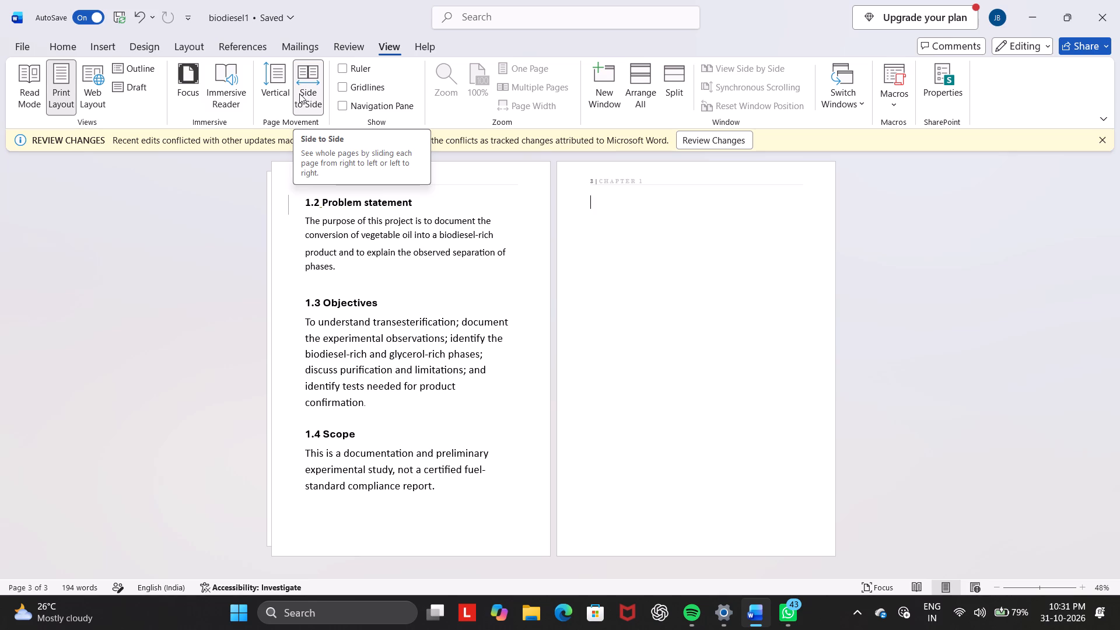
Show the Navigation Pane with page thumbnails and go to page 2, then page 1.
left_click(345, 104)
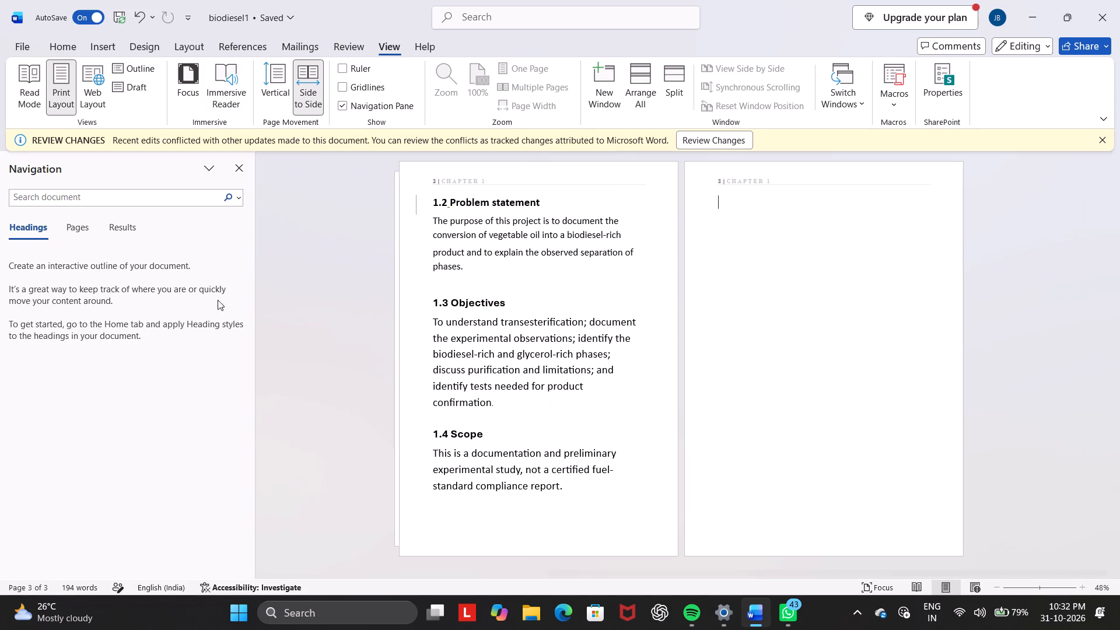
left_click(73, 221)
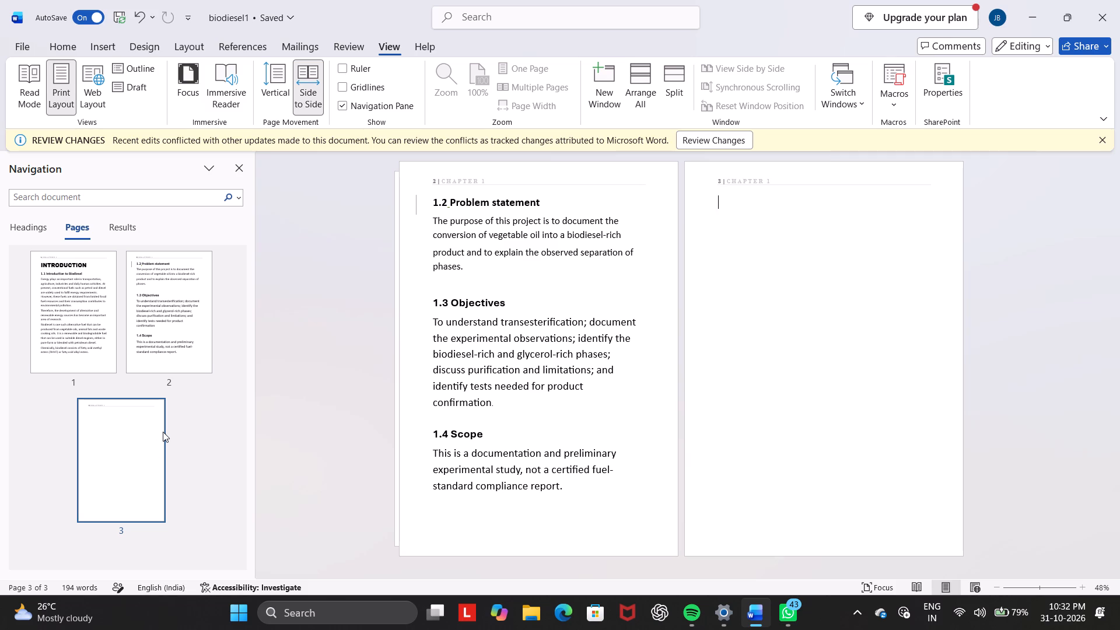
left_click(193, 343)
left_click(72, 327)
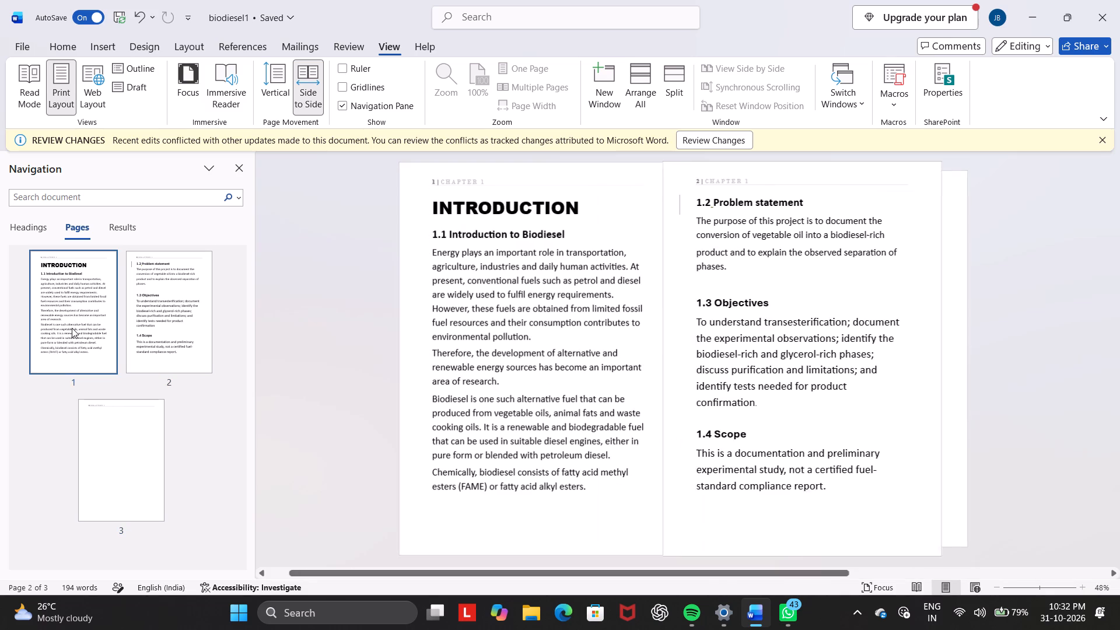
Delete blank page 3 and insert a new blank page after section 1.4 Scope.
left_click(126, 449)
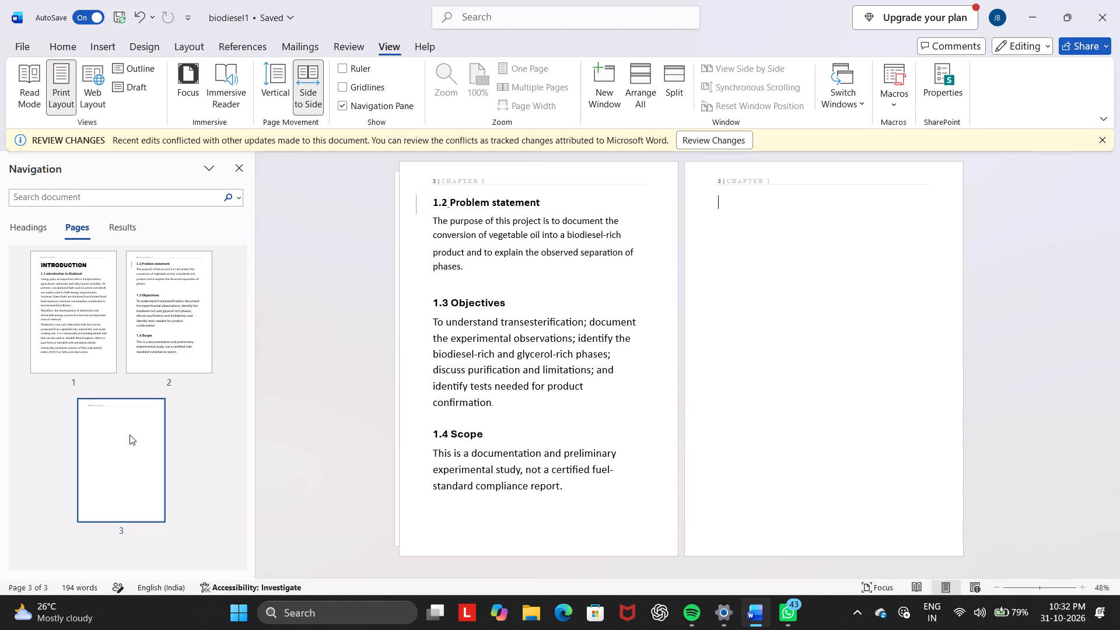
key("BackSpace")
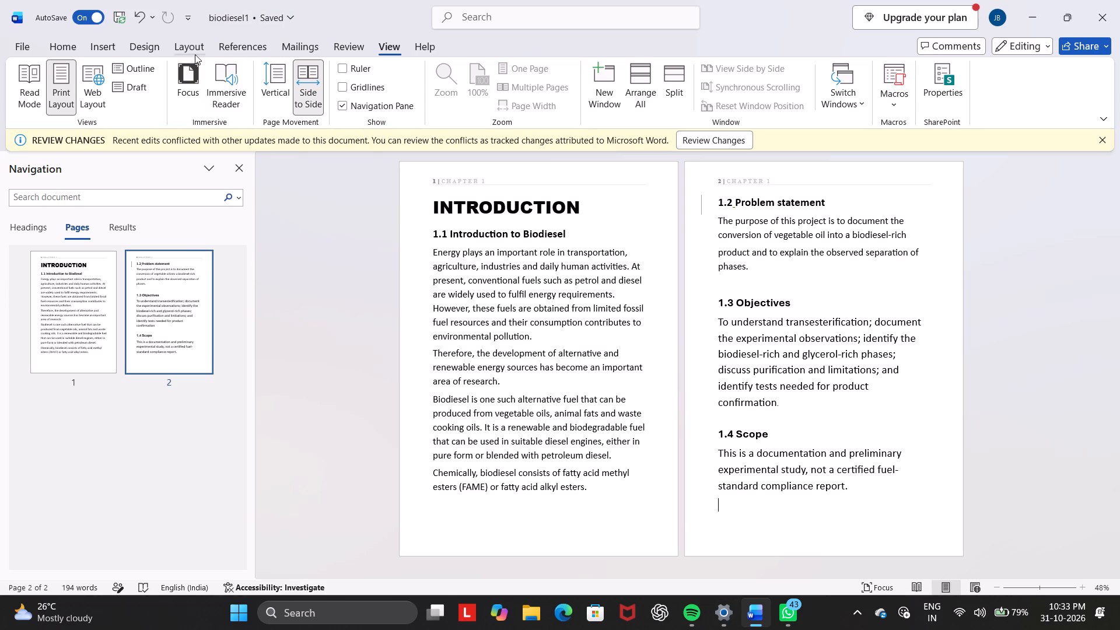
left_click(109, 50)
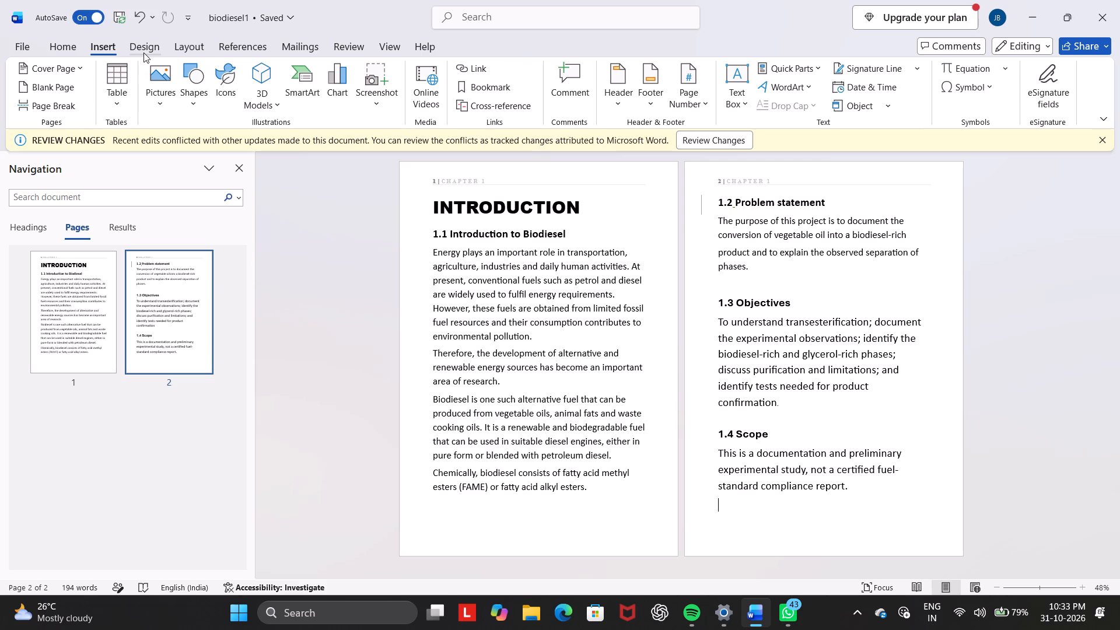
left_click(79, 90)
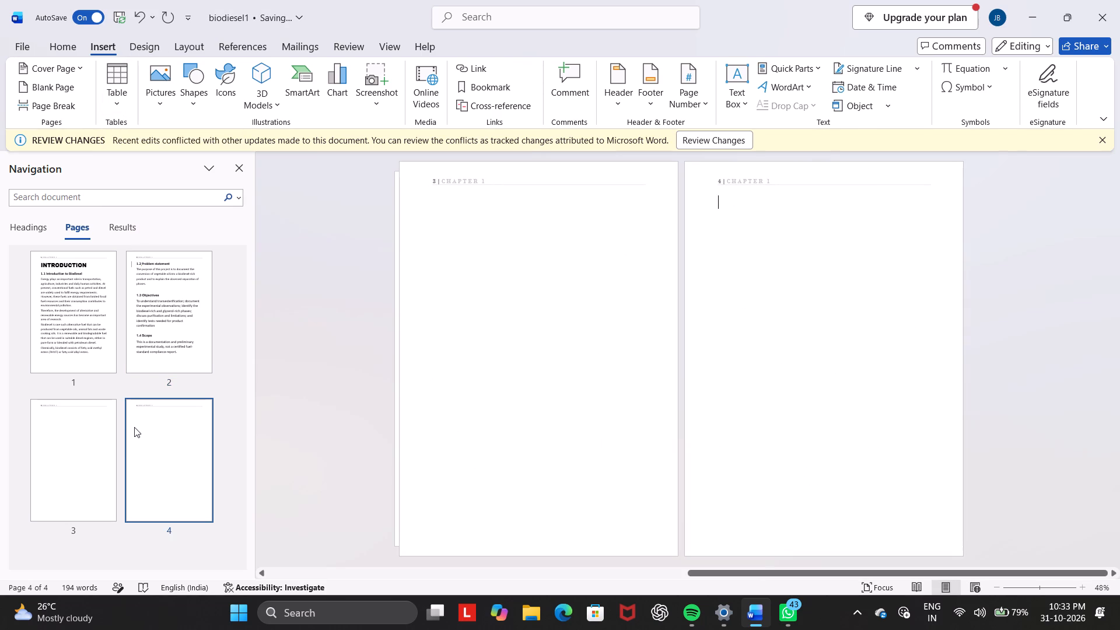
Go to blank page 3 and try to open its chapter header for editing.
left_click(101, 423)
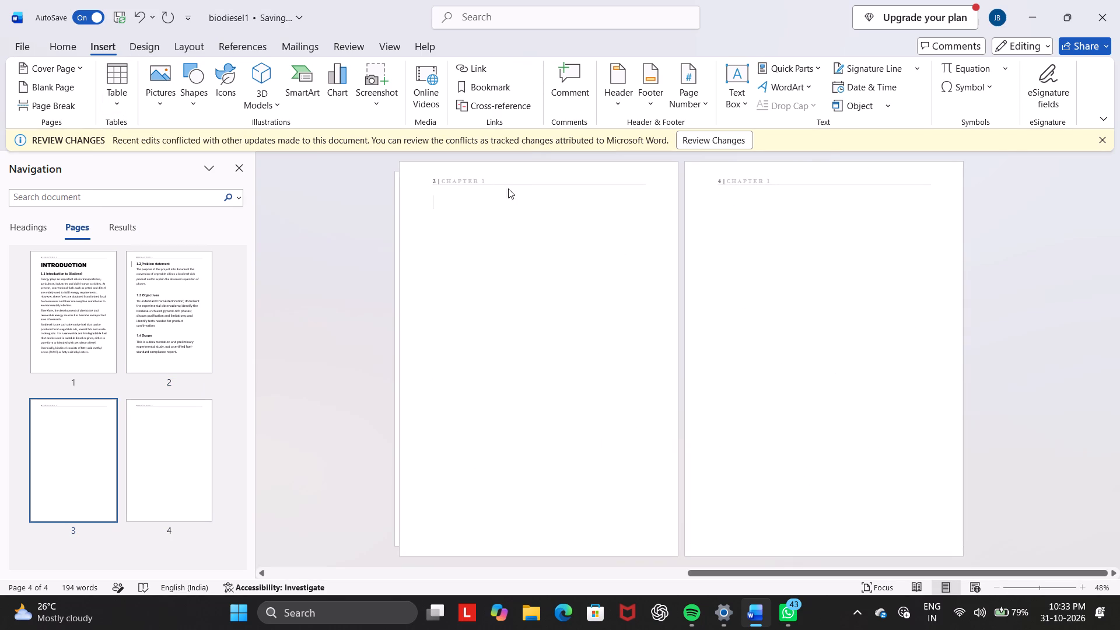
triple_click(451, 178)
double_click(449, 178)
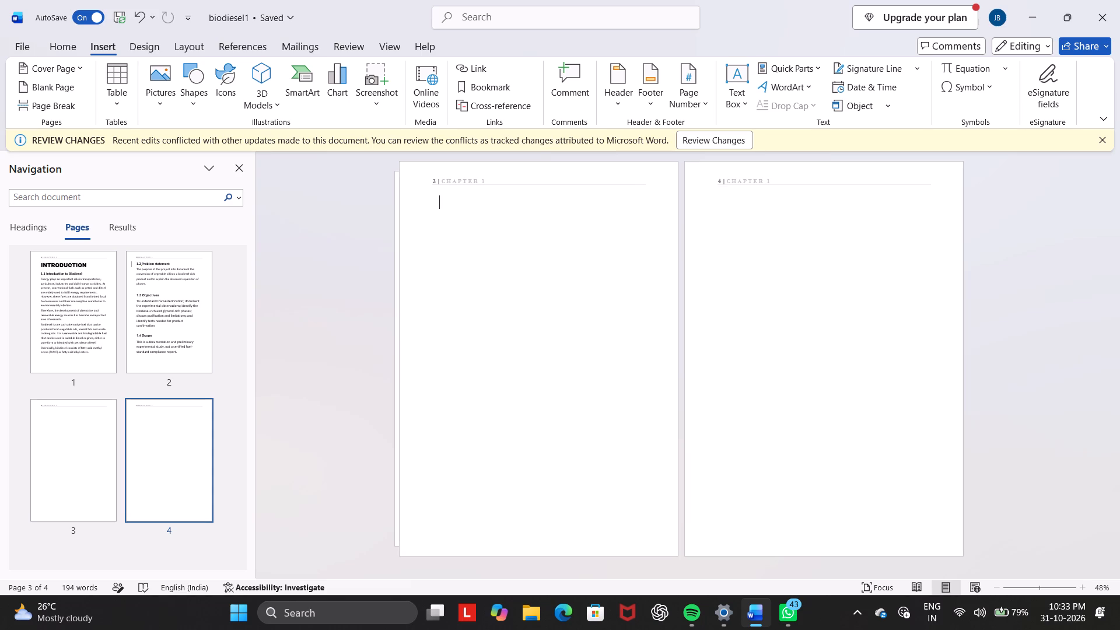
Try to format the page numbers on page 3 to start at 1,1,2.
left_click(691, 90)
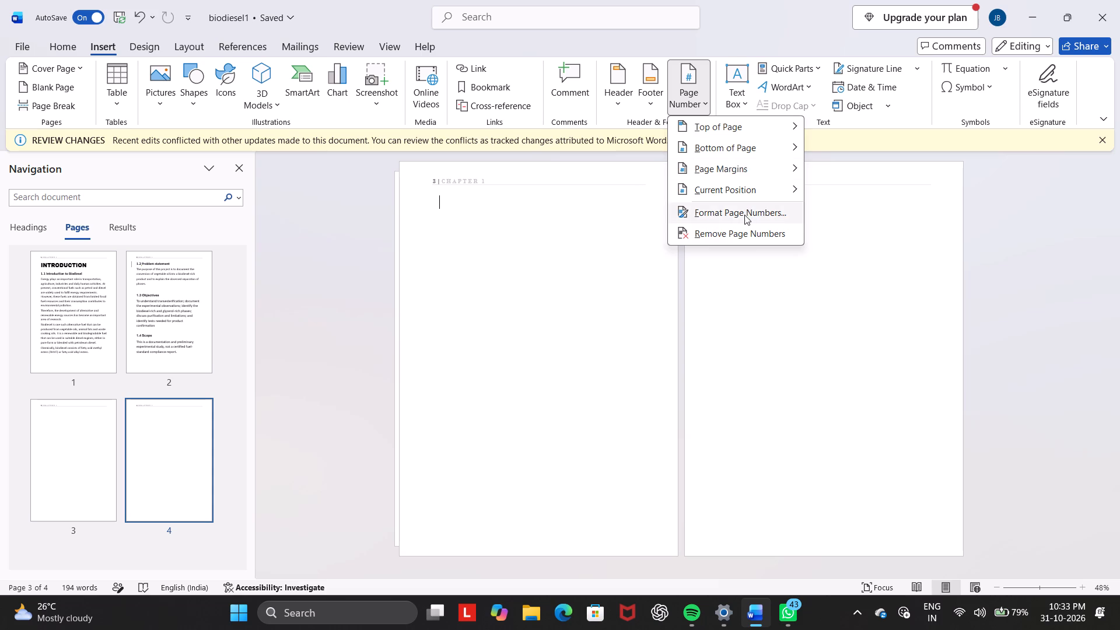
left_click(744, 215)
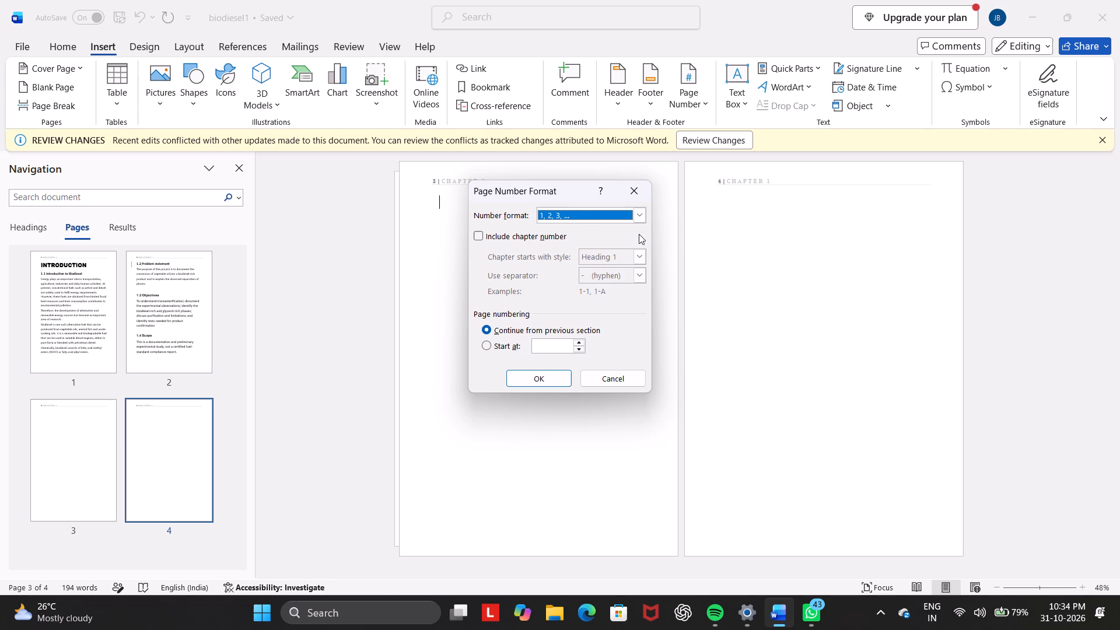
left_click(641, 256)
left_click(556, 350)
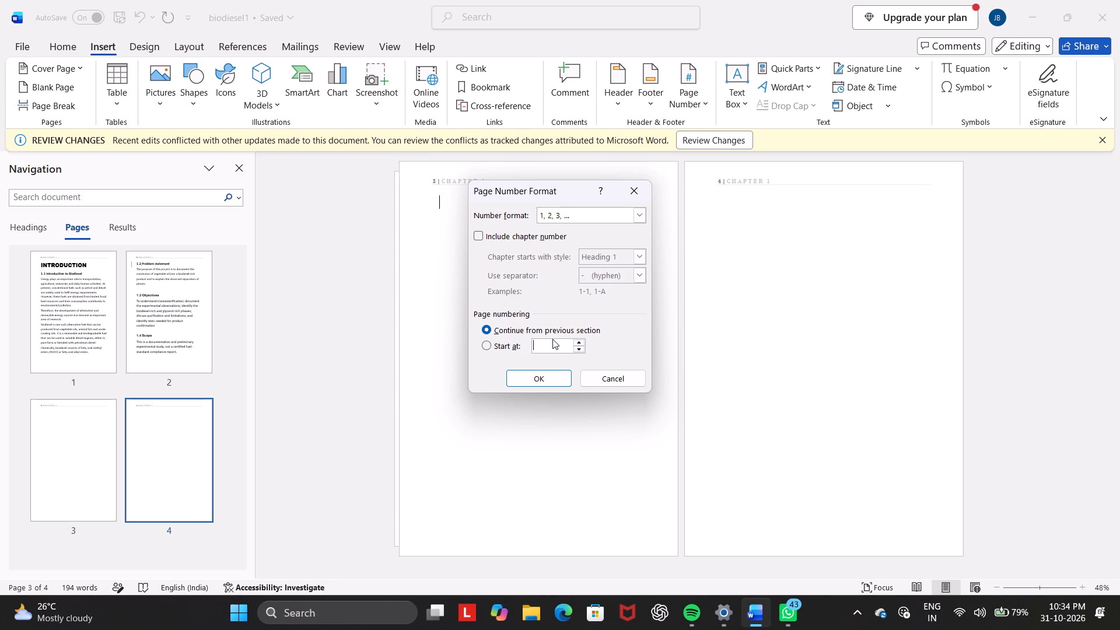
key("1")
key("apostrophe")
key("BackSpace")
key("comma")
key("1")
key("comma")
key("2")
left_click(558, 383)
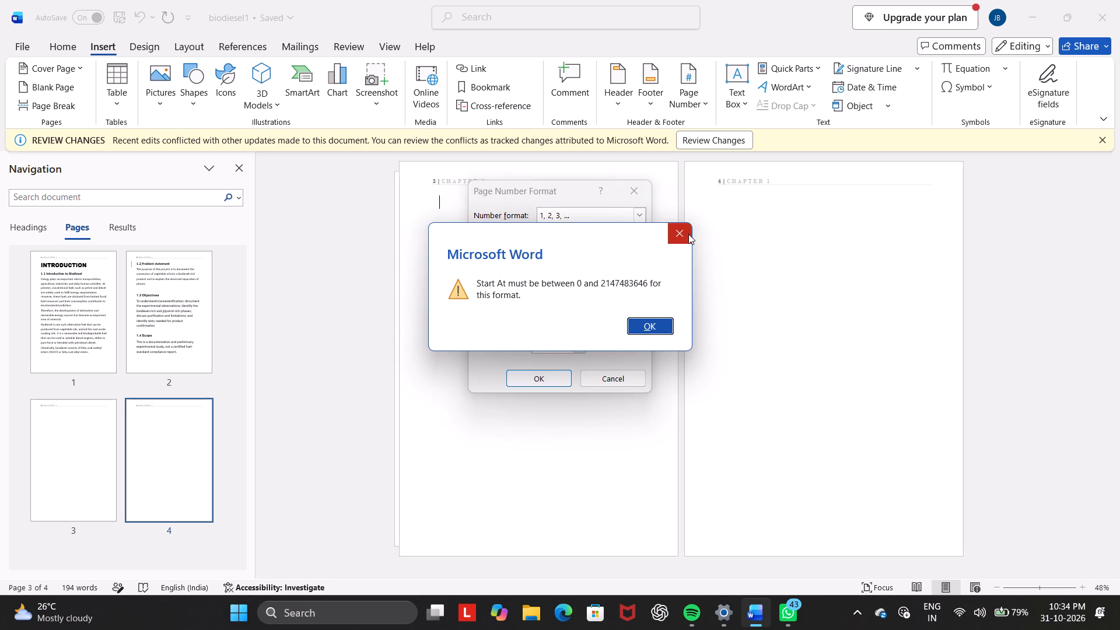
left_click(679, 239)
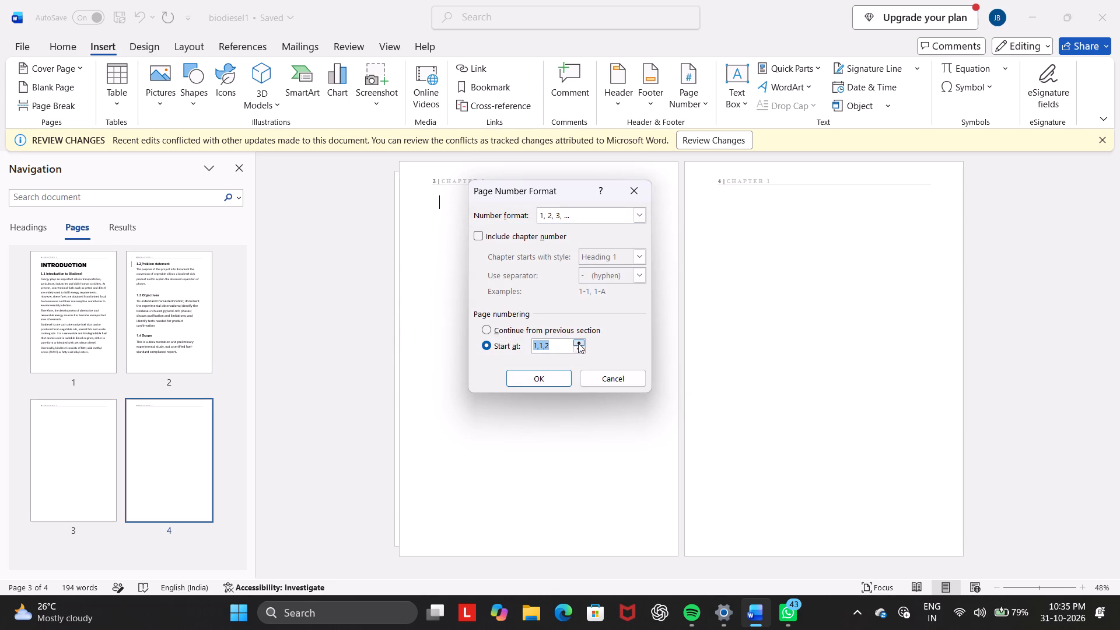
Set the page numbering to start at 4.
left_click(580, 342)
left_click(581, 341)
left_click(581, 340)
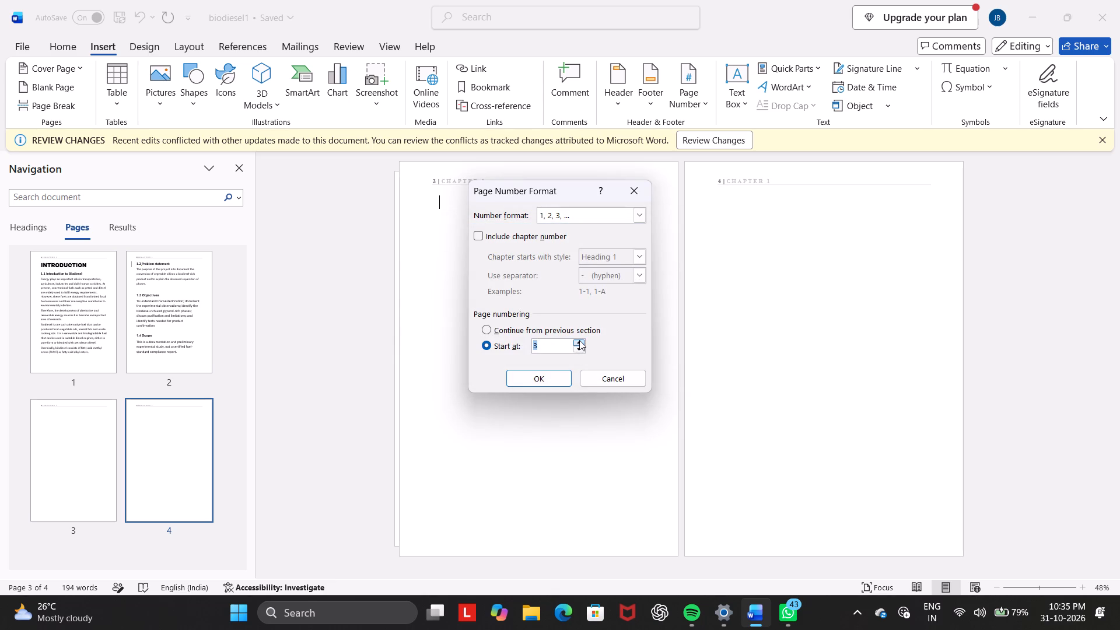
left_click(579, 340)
Include the chapter number in the page number format and clear the starting number.
left_click(475, 233)
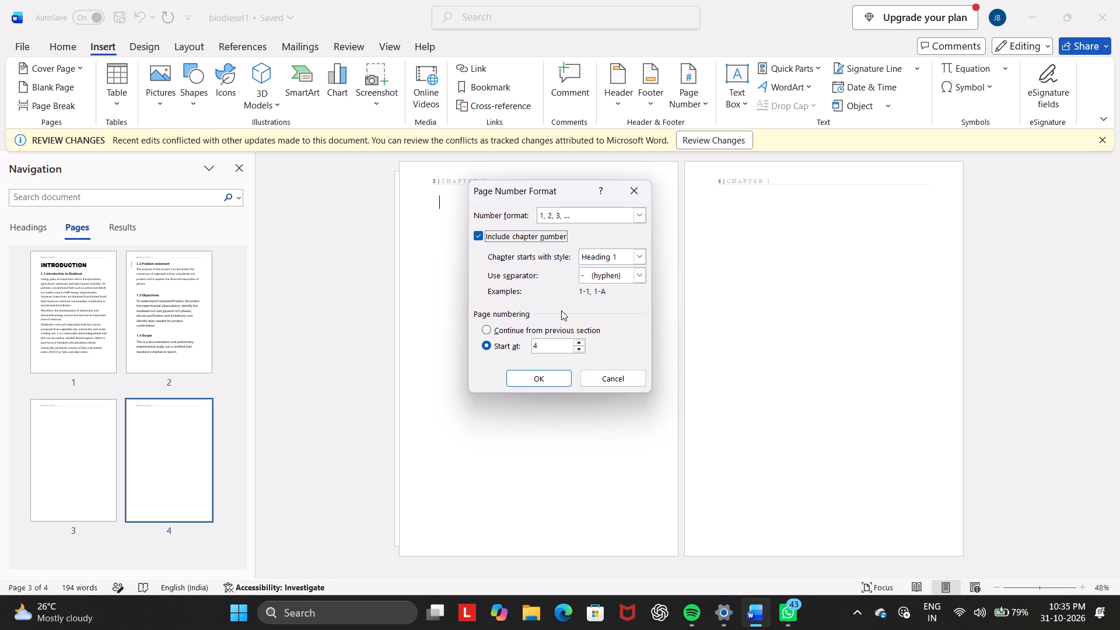
left_click(554, 344)
key("BackSpace")
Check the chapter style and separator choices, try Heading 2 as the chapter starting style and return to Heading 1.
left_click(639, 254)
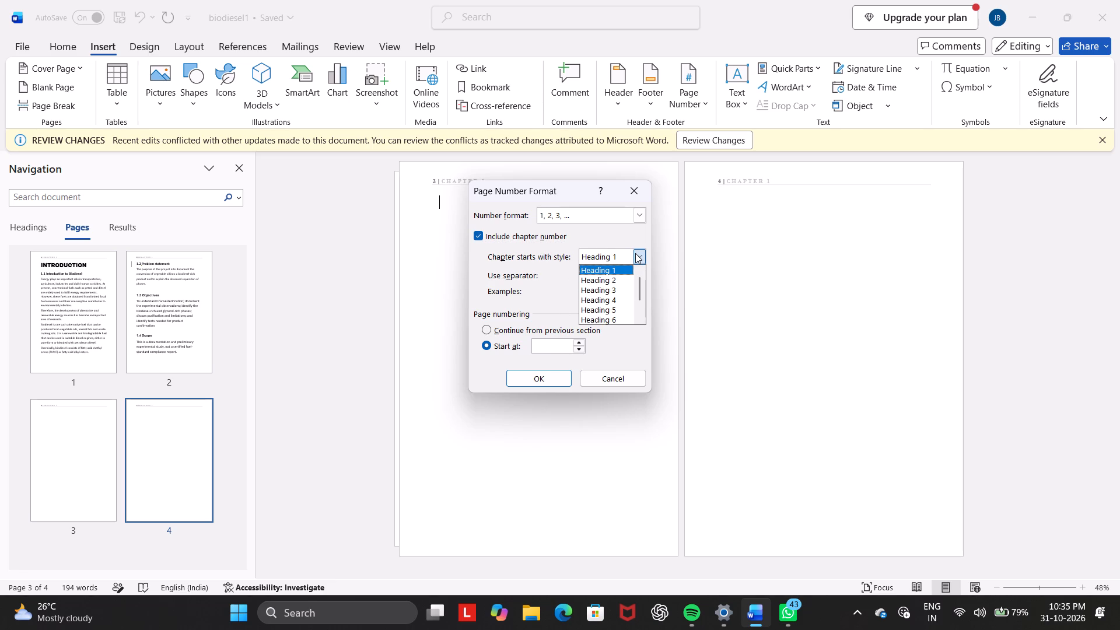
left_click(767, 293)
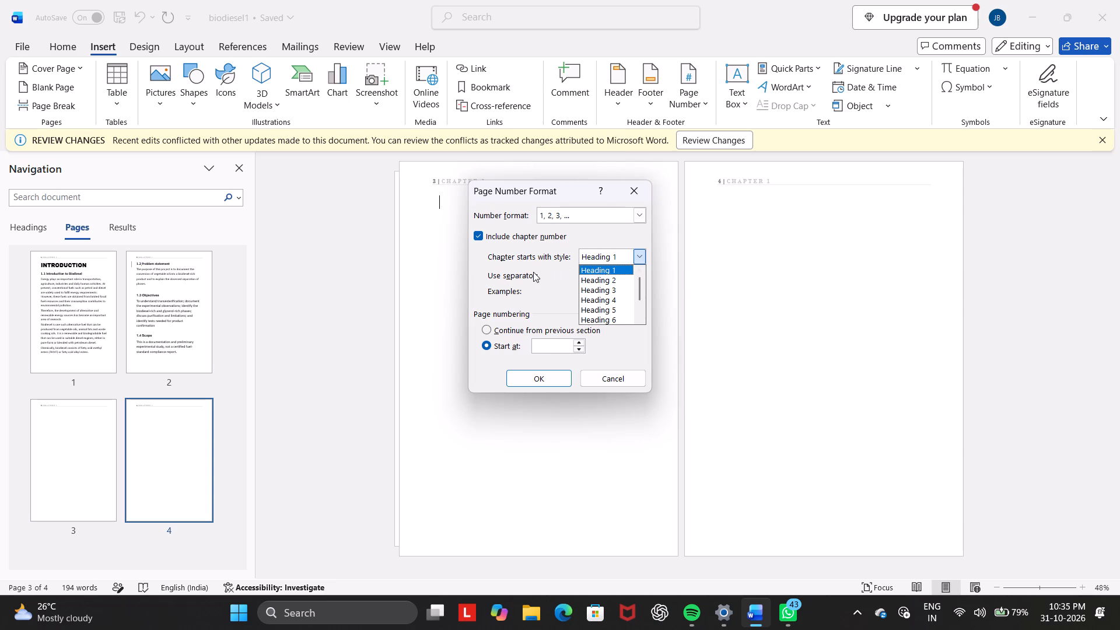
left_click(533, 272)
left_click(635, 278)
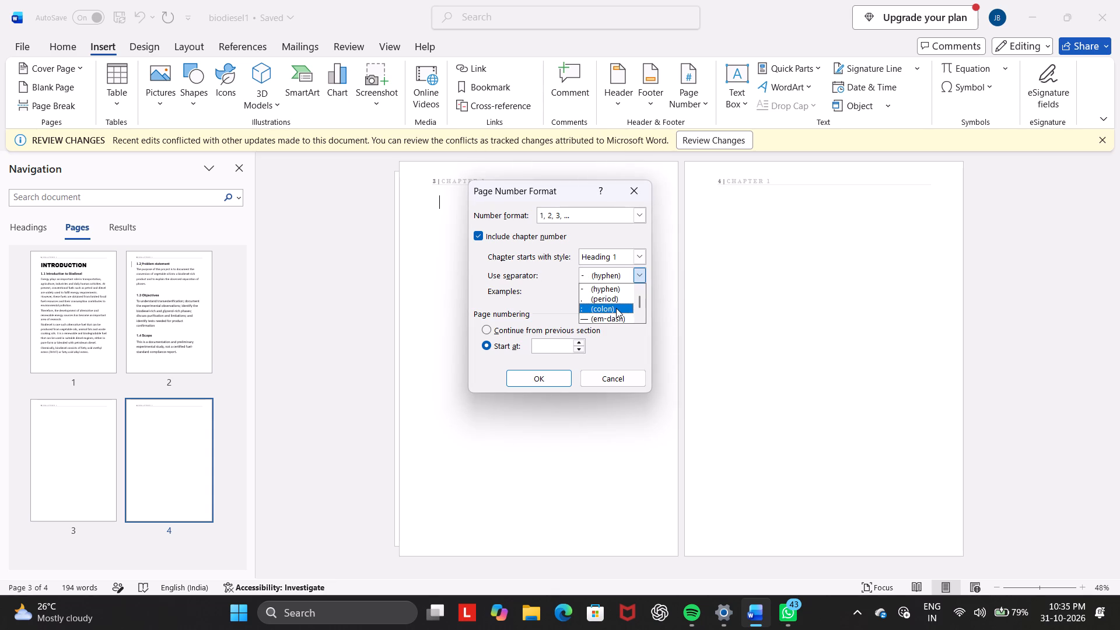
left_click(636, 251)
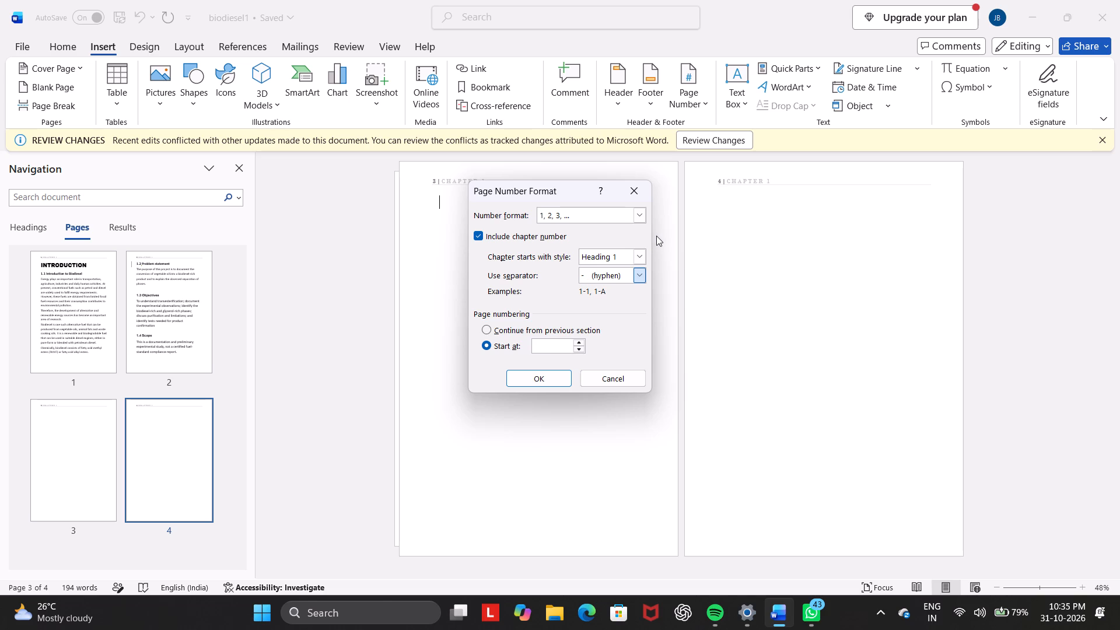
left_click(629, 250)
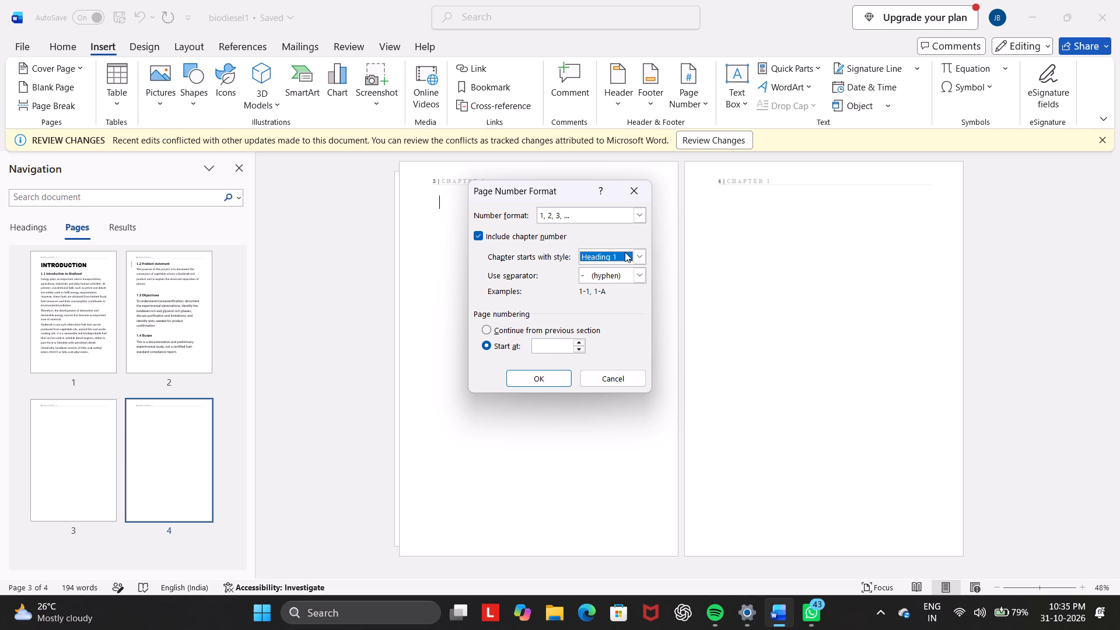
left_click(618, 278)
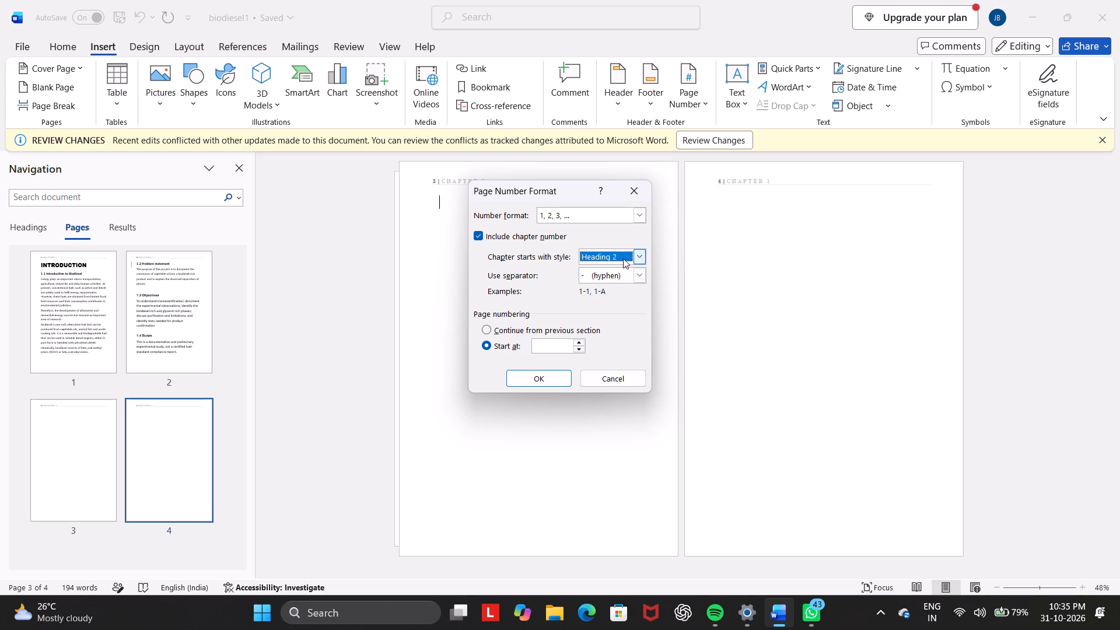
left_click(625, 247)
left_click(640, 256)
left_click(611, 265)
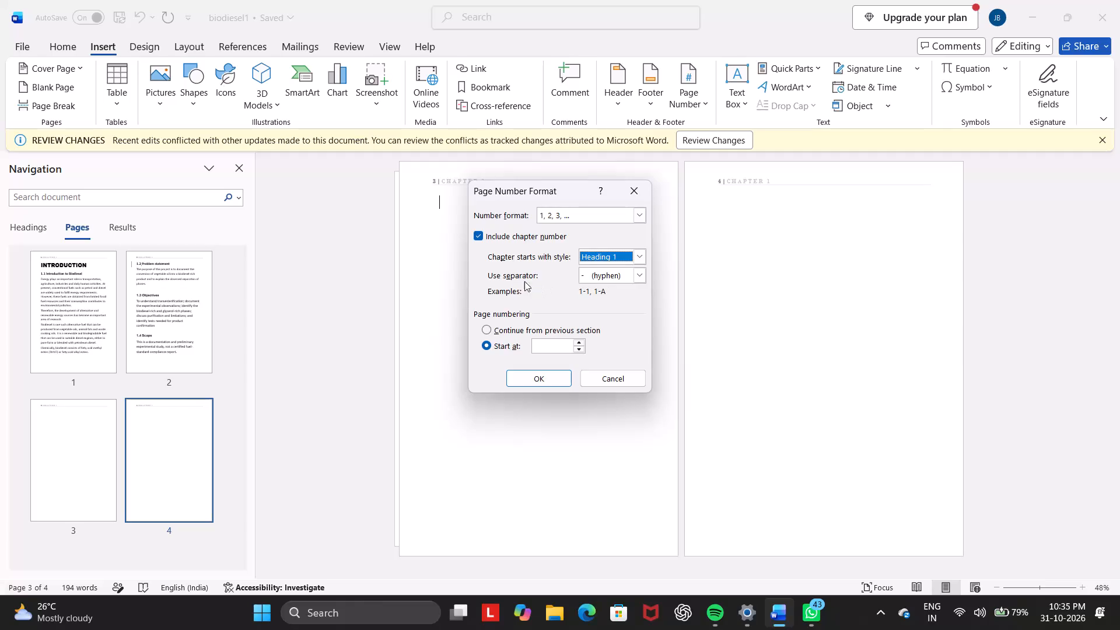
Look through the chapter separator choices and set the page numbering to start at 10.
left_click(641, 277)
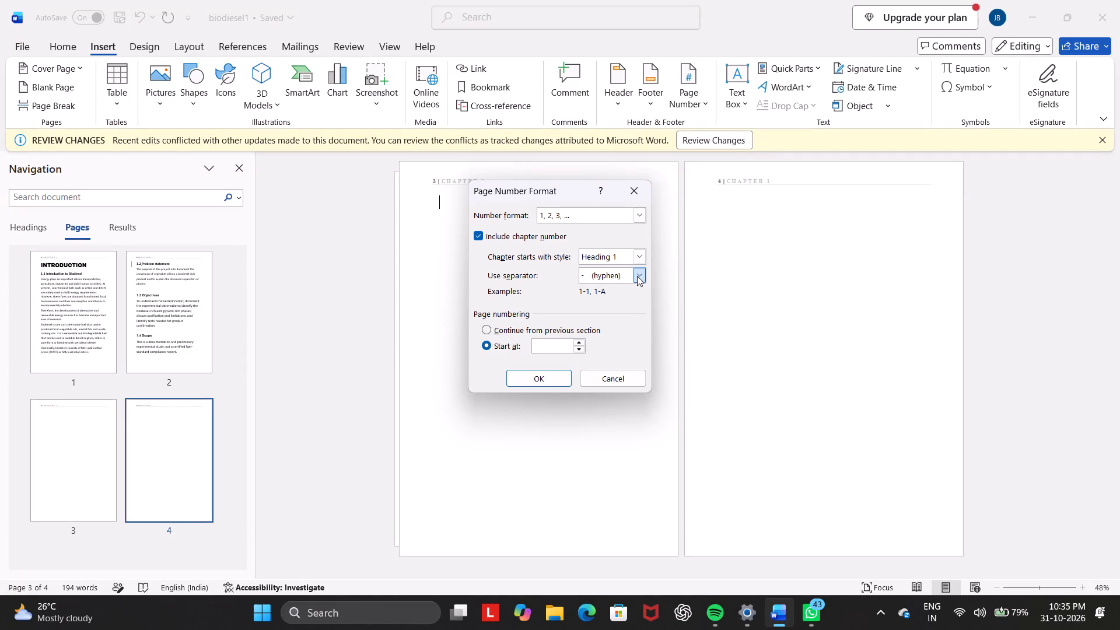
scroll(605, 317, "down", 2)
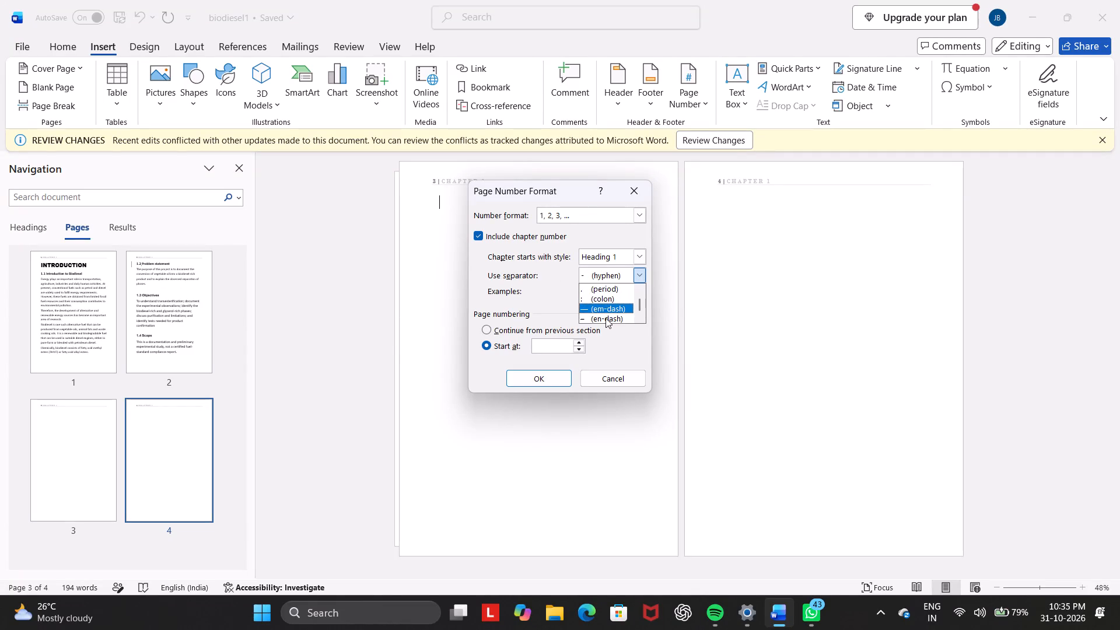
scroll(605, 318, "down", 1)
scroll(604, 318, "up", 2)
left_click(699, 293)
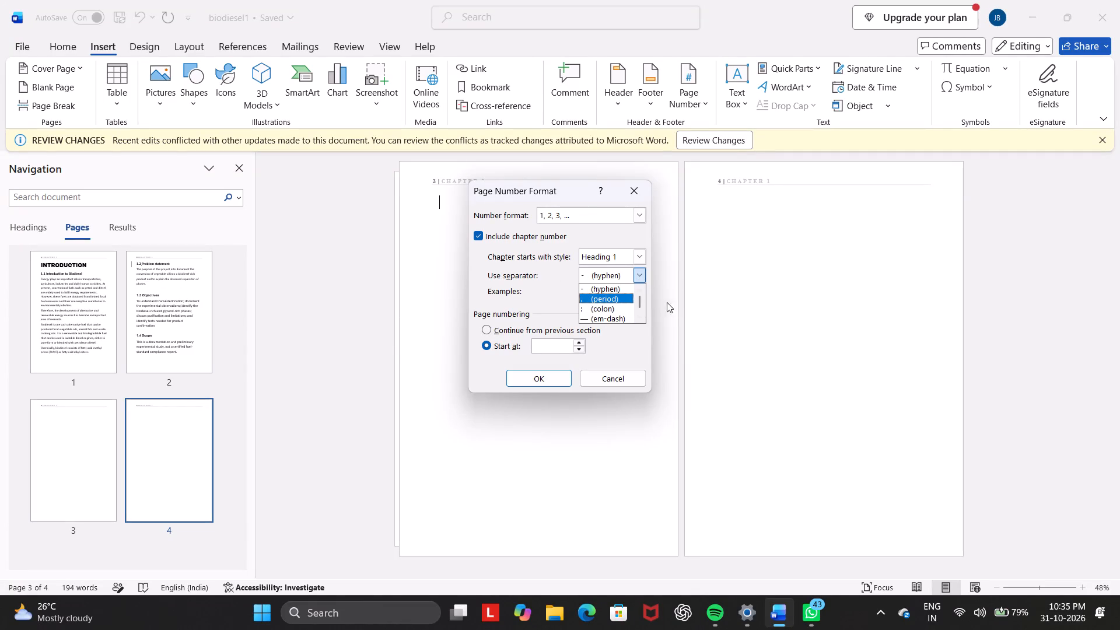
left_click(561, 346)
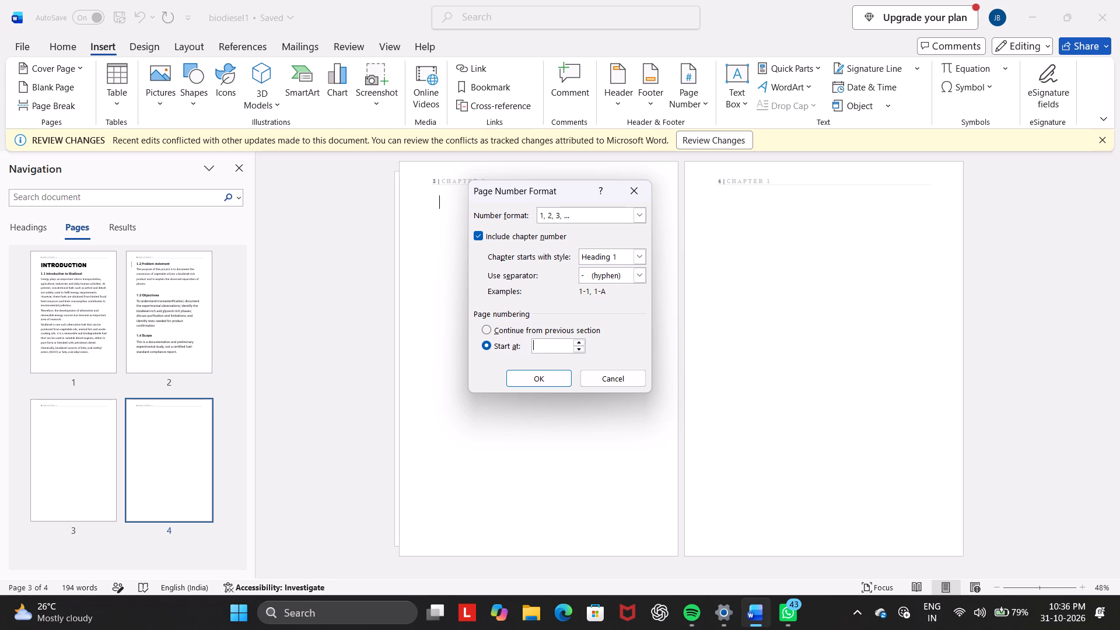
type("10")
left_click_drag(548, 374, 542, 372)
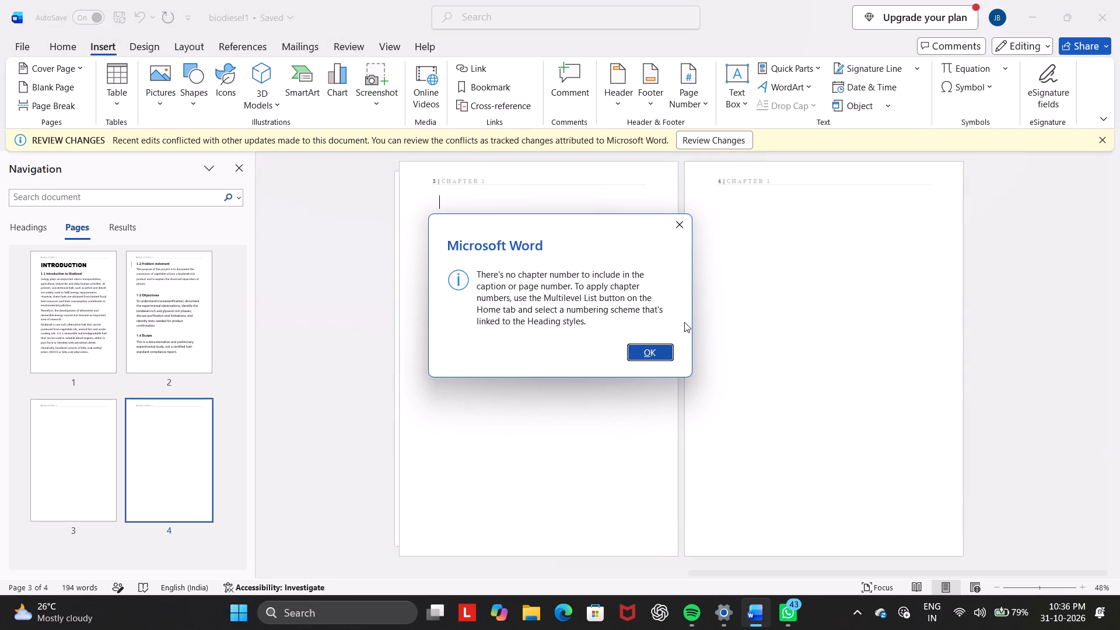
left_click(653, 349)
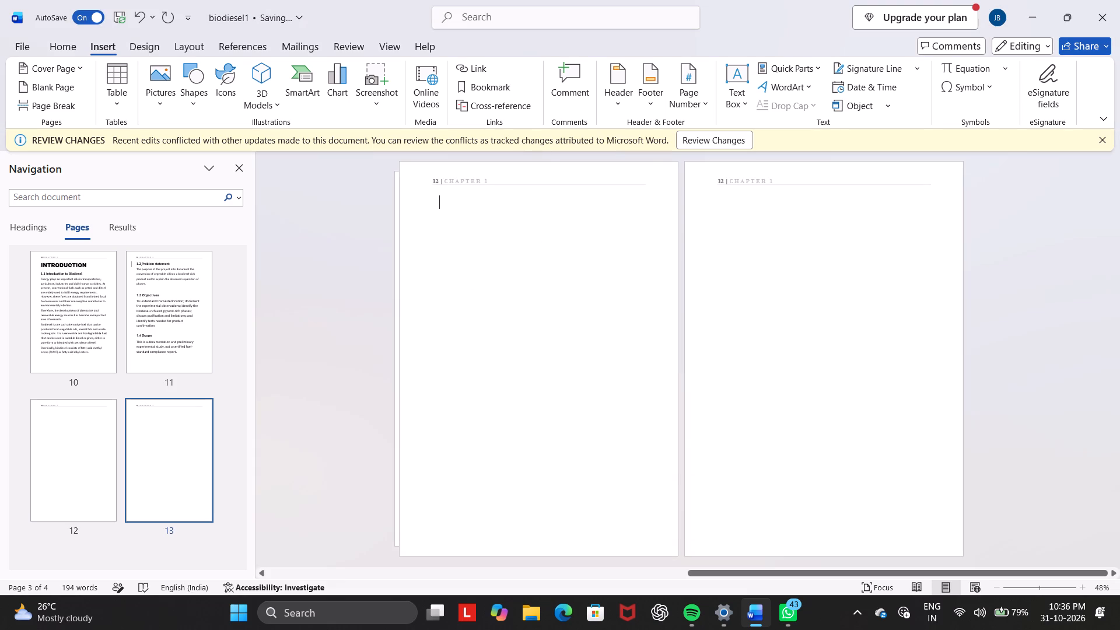
Check the numbered pages, reopen the page number format from the first blank page, and clear its starting number.
left_click(69, 317)
left_click(109, 306)
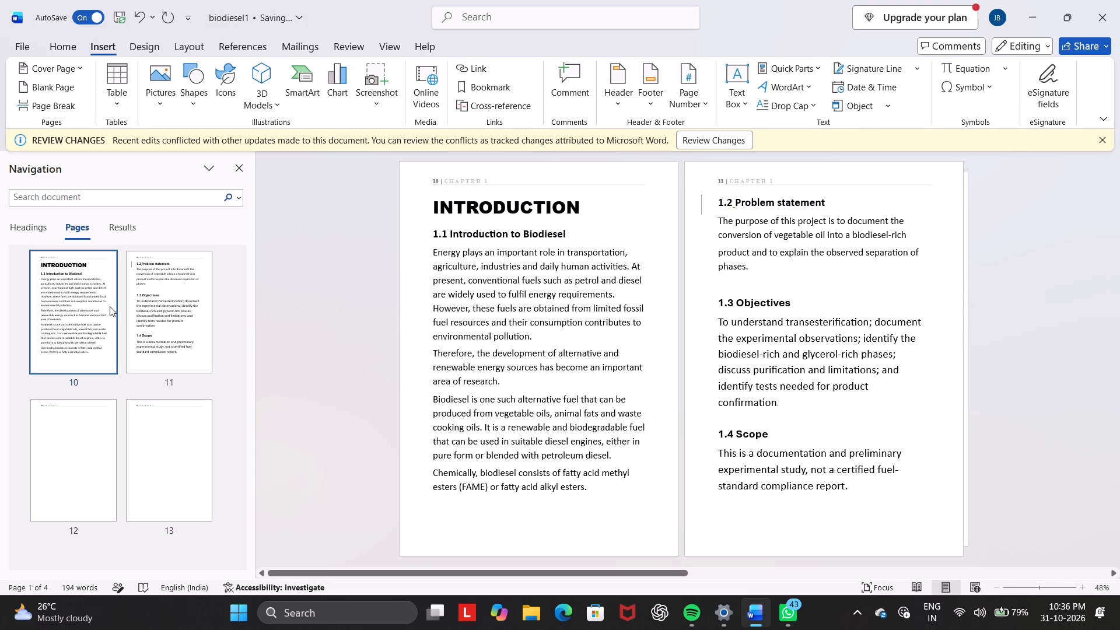
left_click(176, 303)
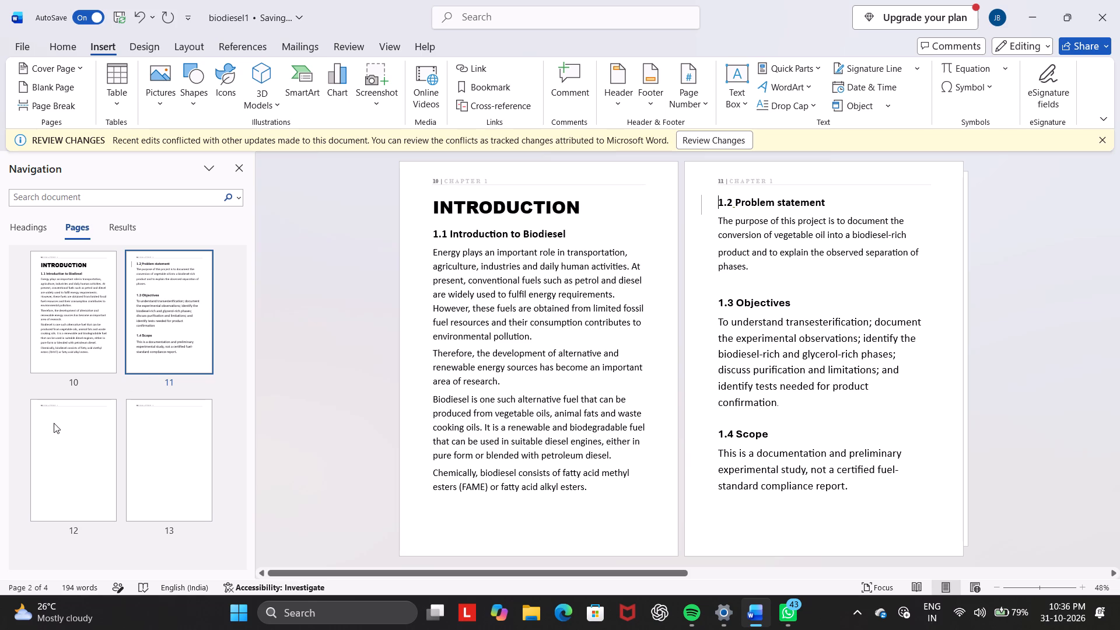
left_click(67, 419)
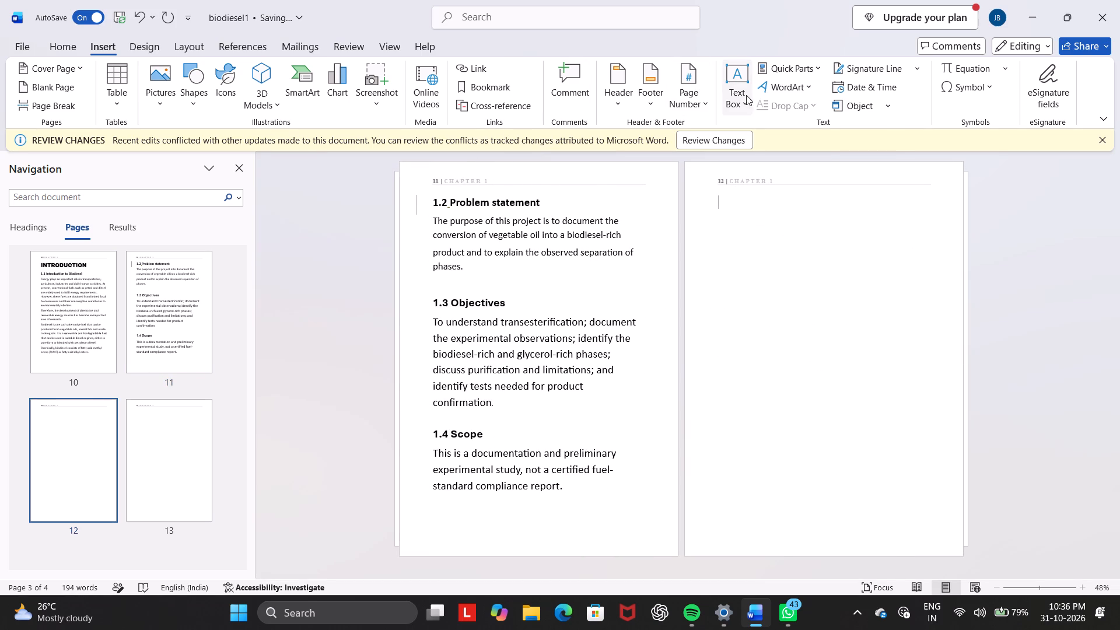
left_click(690, 101)
left_click(768, 211)
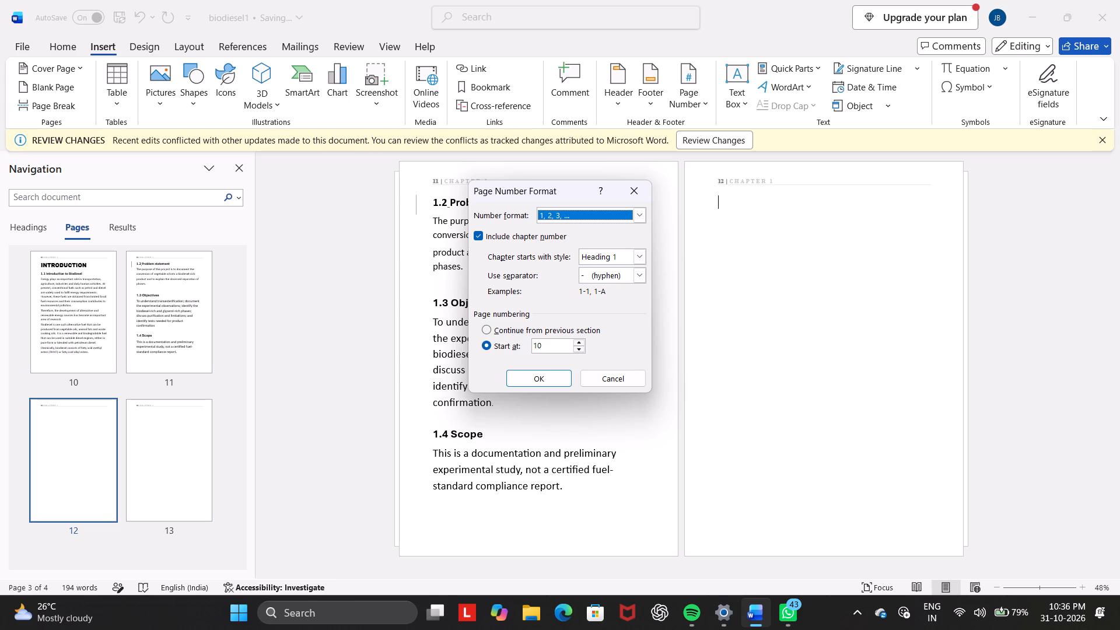
left_click(552, 339)
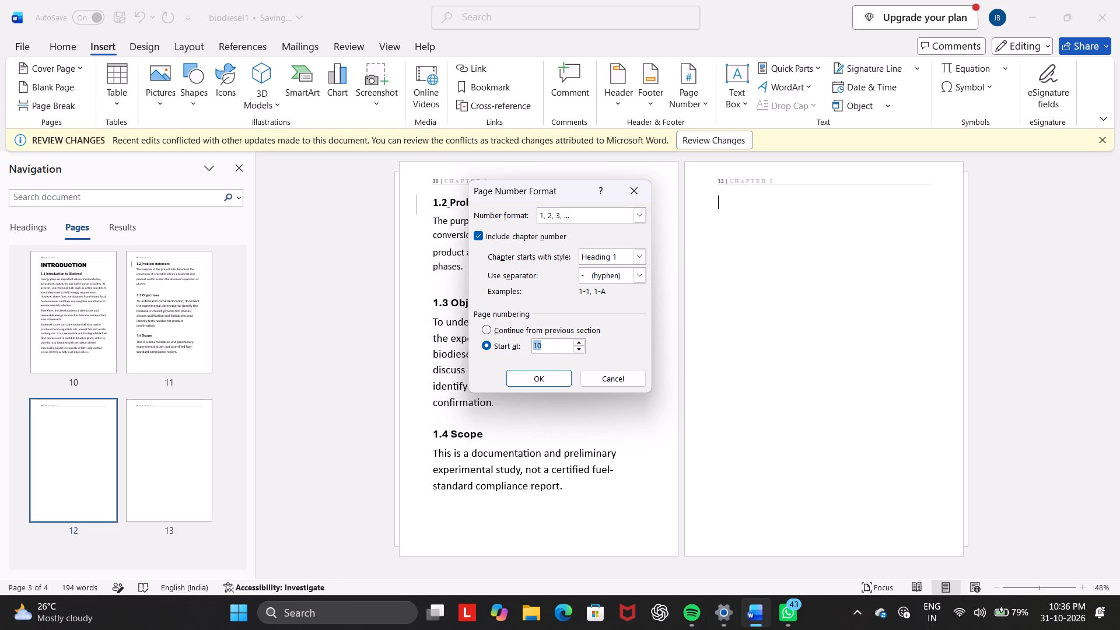
key("BackSpace")
left_click(538, 378)
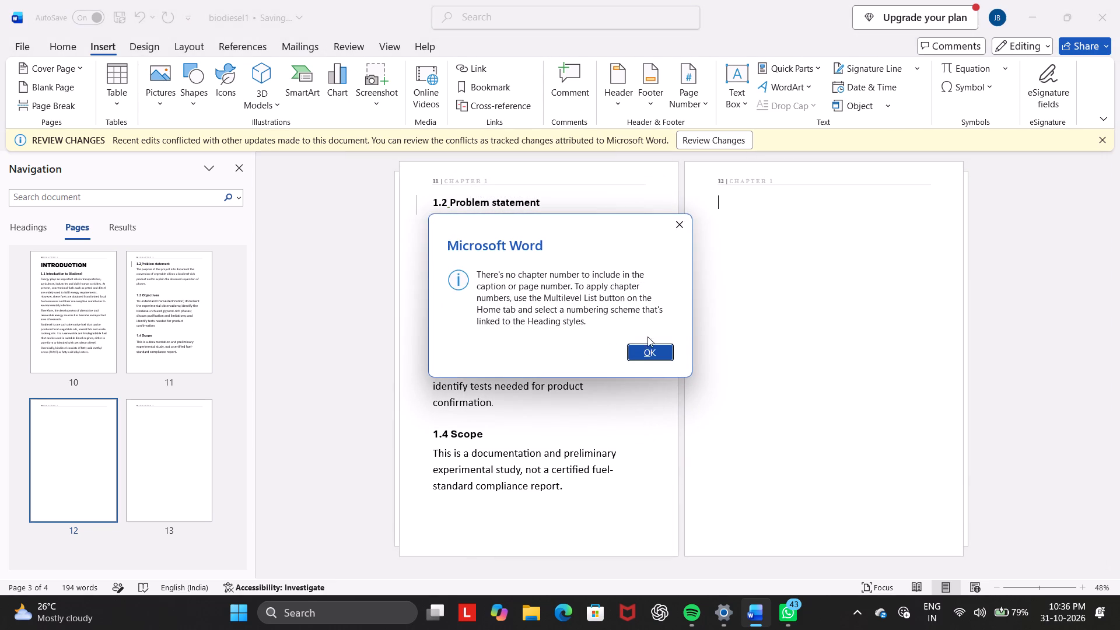
left_click(649, 347)
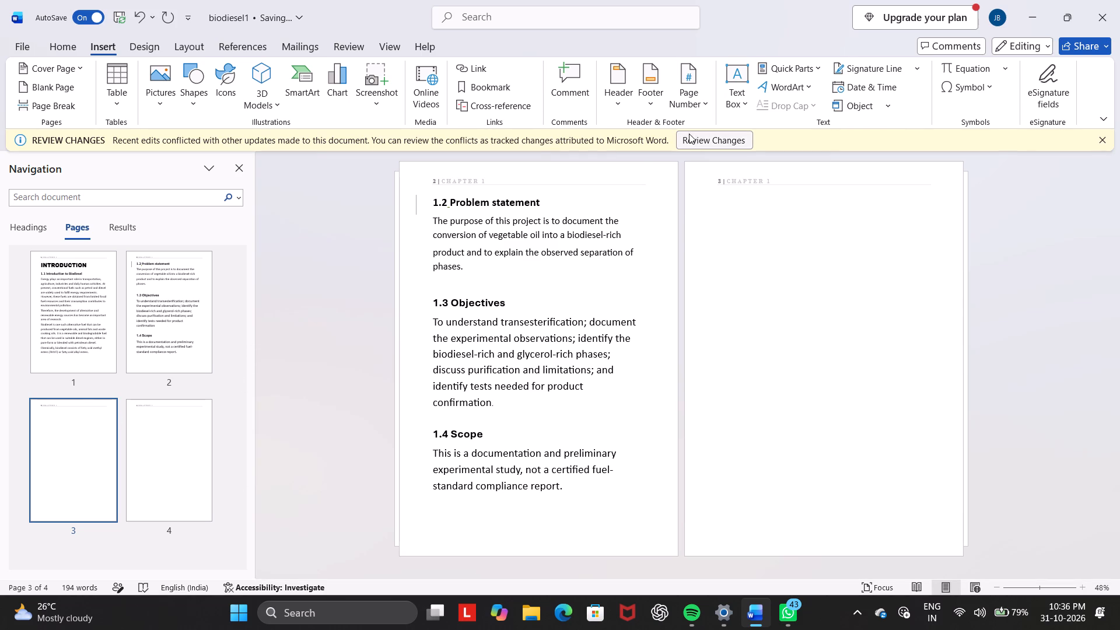
In the first blank page's header, replace chapter number 1 with 2 as a trial, remove the number, and add an empty line below.
left_click(613, 107)
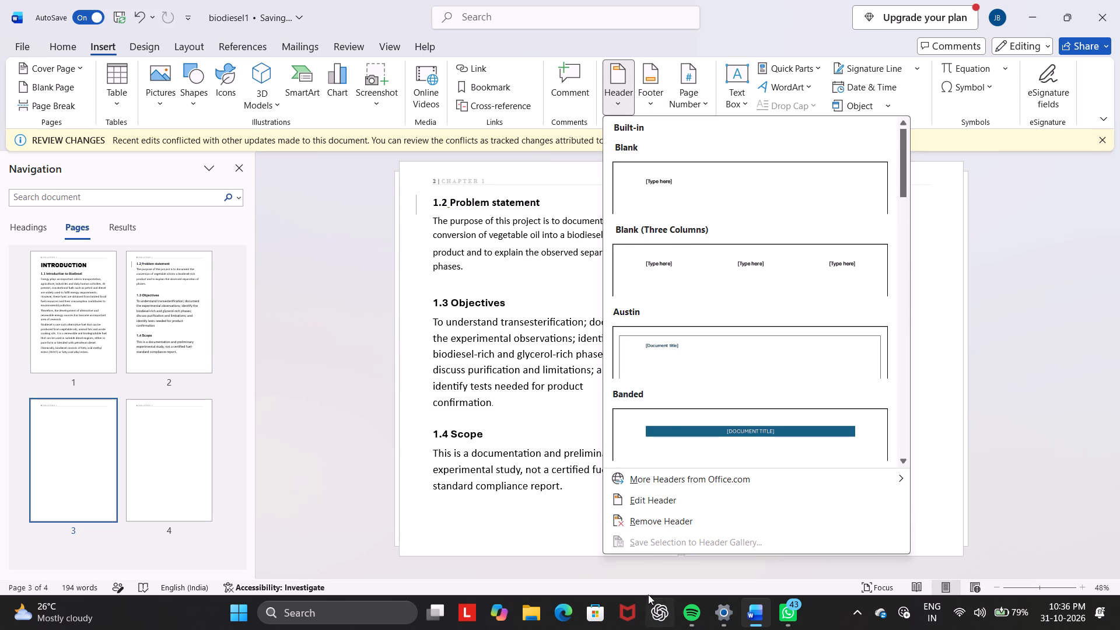
left_click(686, 505)
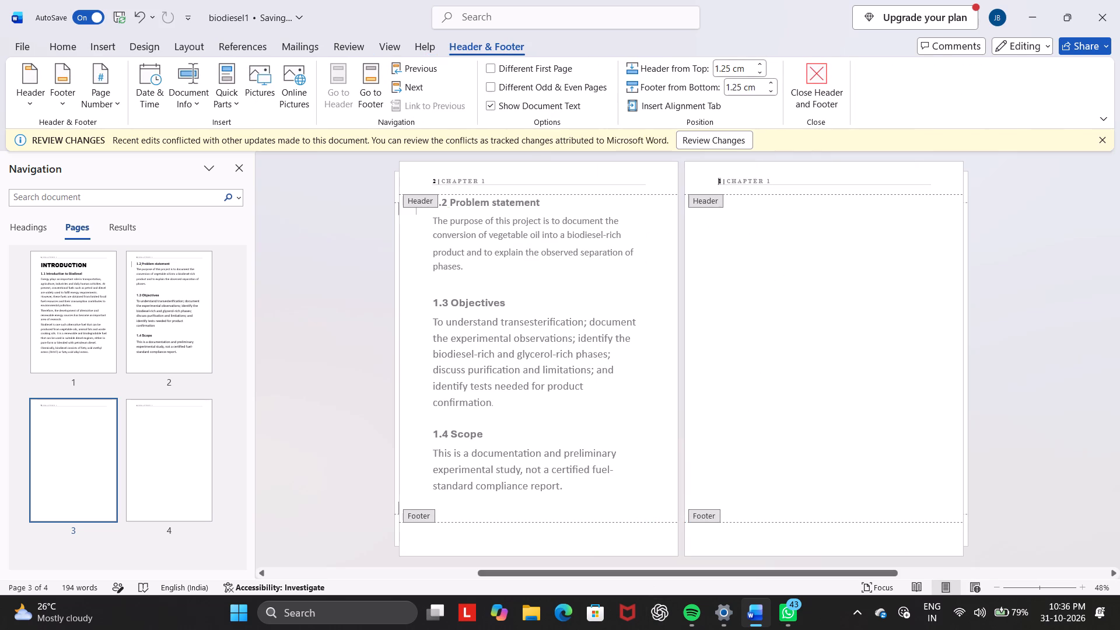
left_click(774, 177)
key("BackSpace")
key("2")
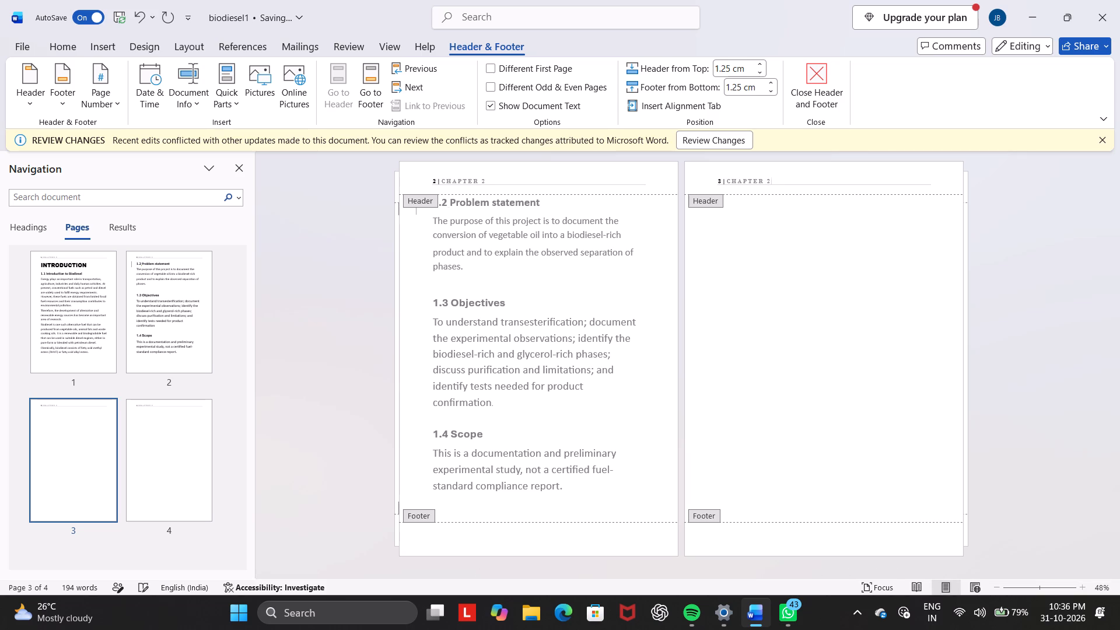
key("BackSpace")
left_click(709, 197)
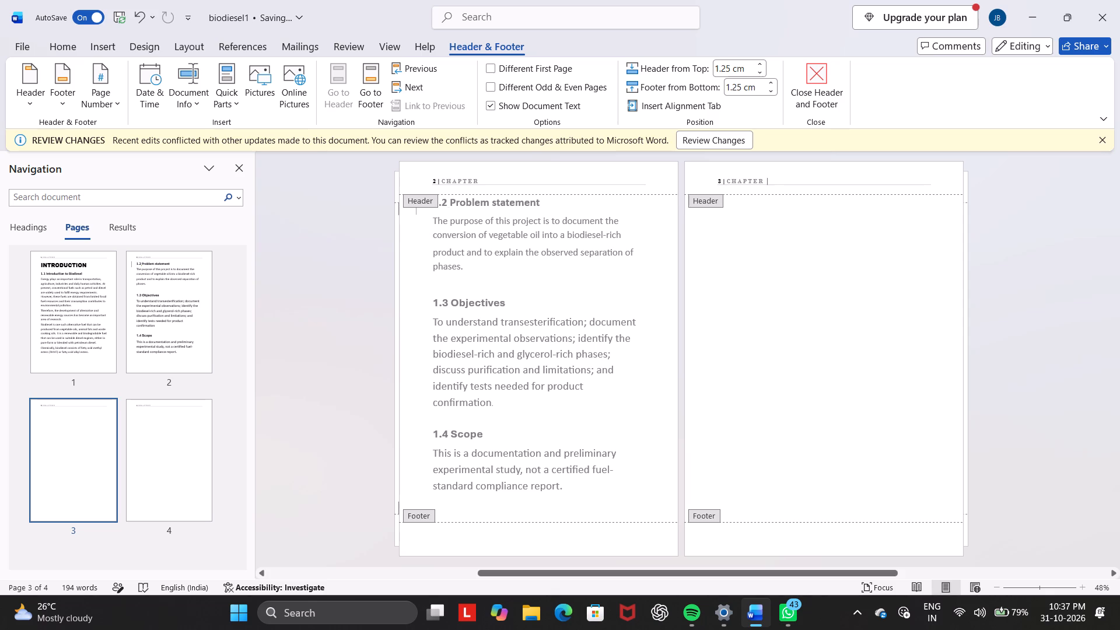
key("2")
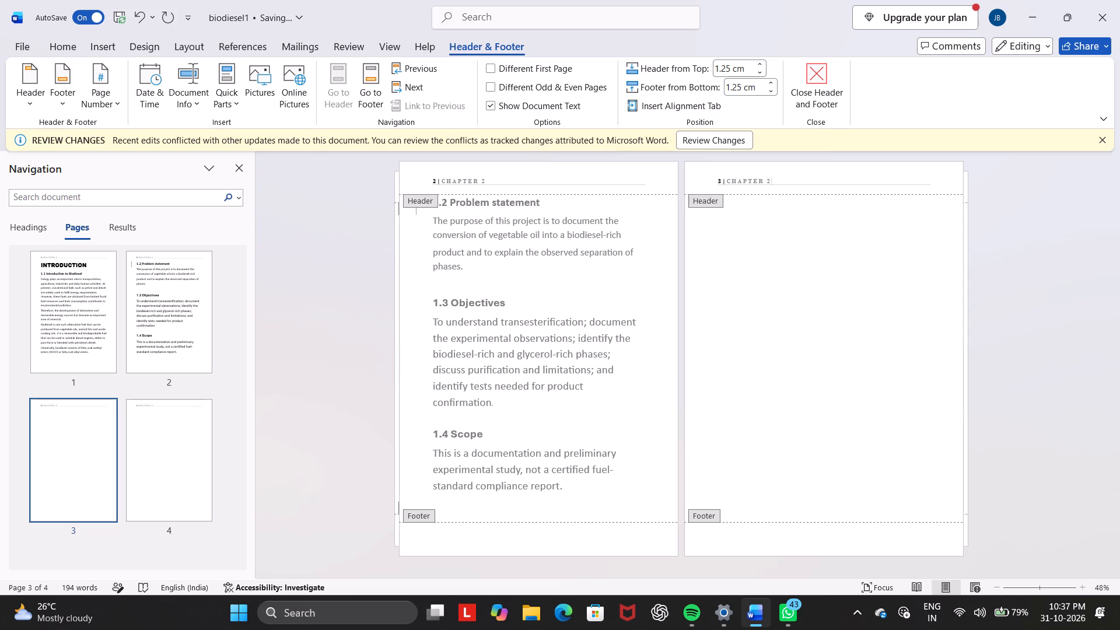
key("BackSpace")
left_click_drag(257, 123, 274, 169)
key("Return")
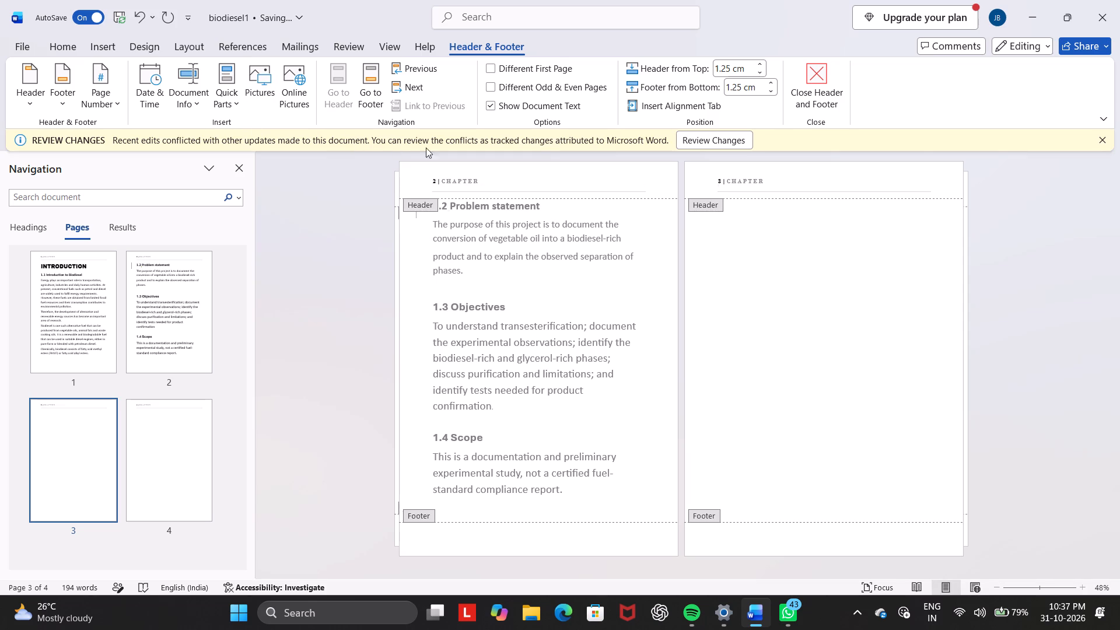
left_click(829, 409)
left_click(805, 409)
triple_click(799, 411)
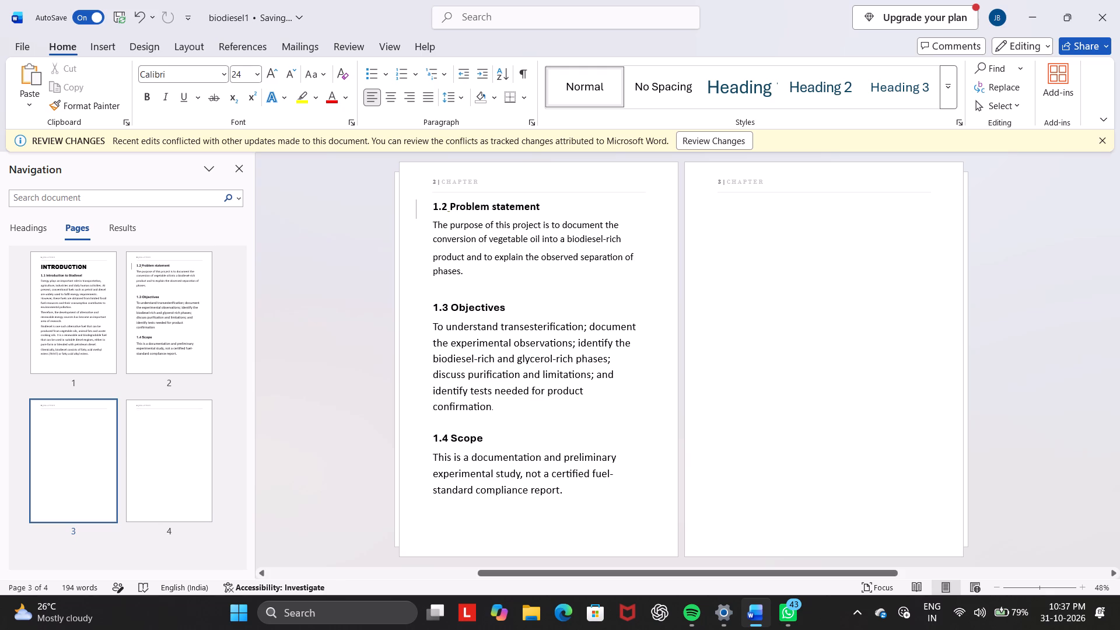
Delete the word CHAPTER after the page number in the header of the 1.2 Problem statement page.
left_click(91, 293)
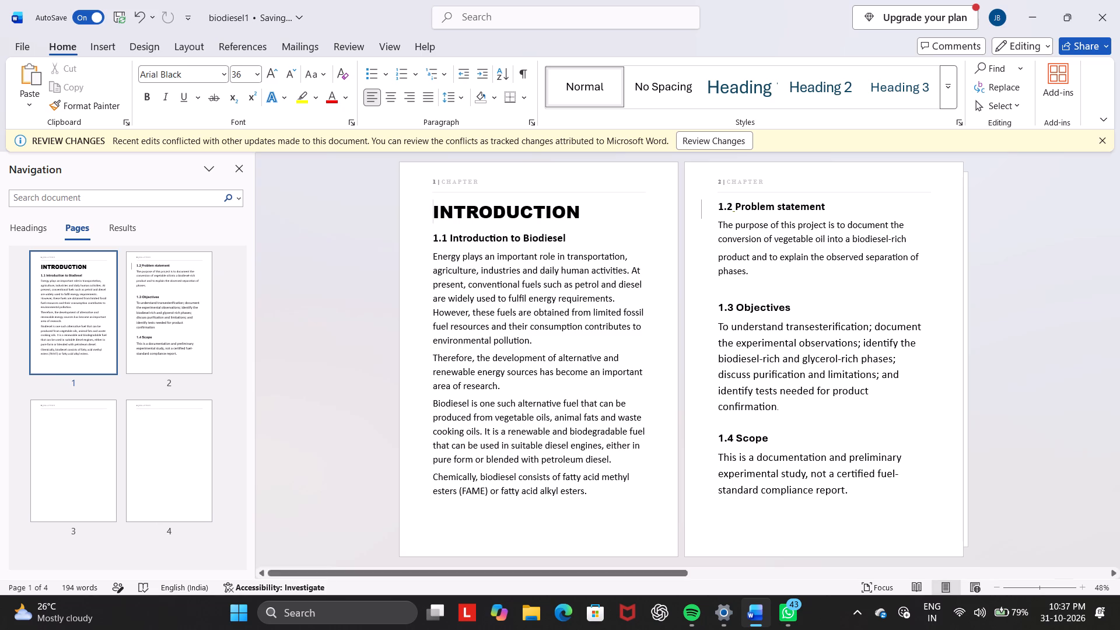
left_click(56, 426)
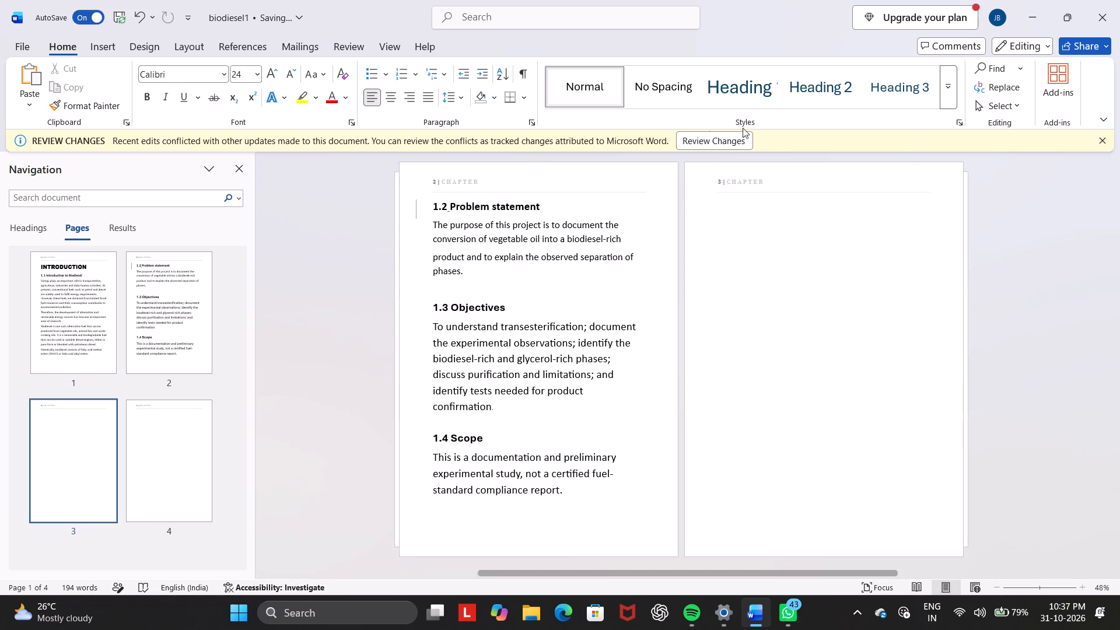
double_click(453, 181)
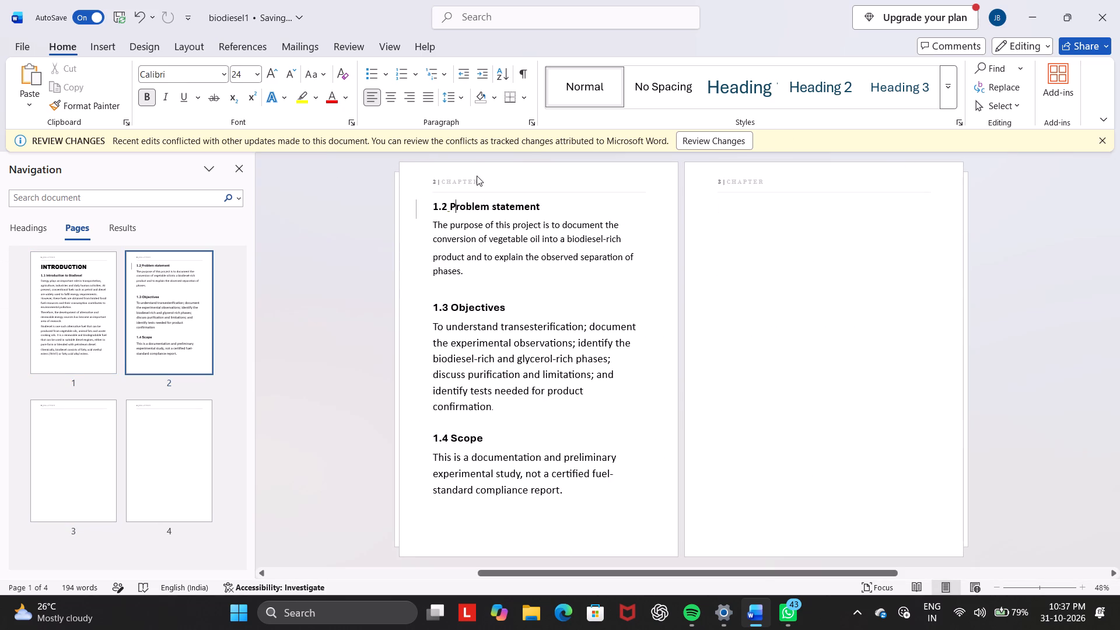
left_click(480, 177)
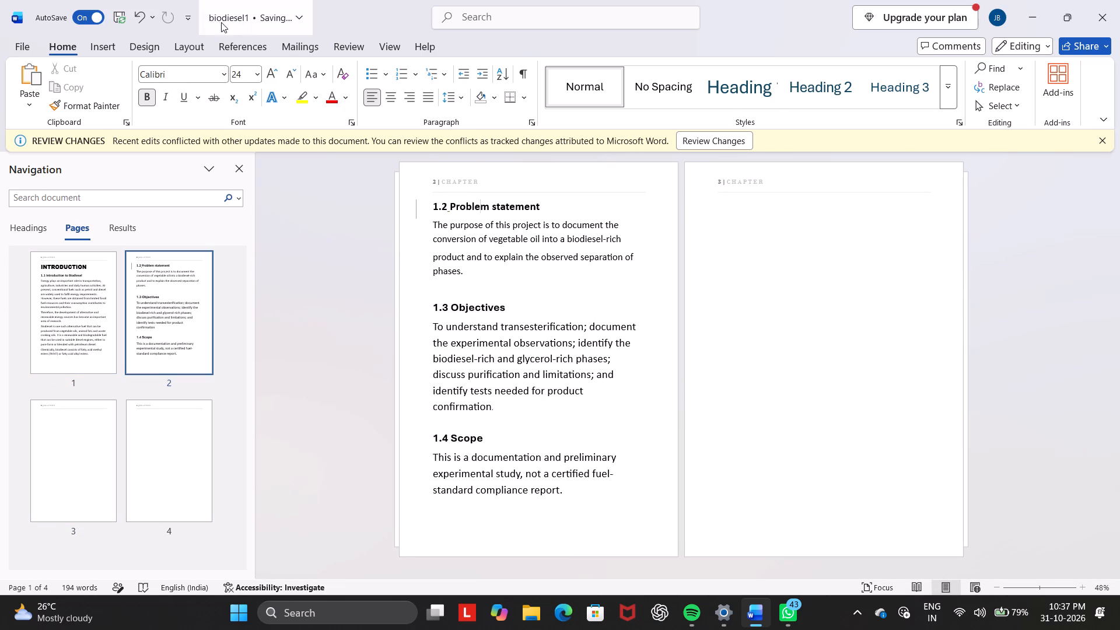
left_click(104, 50)
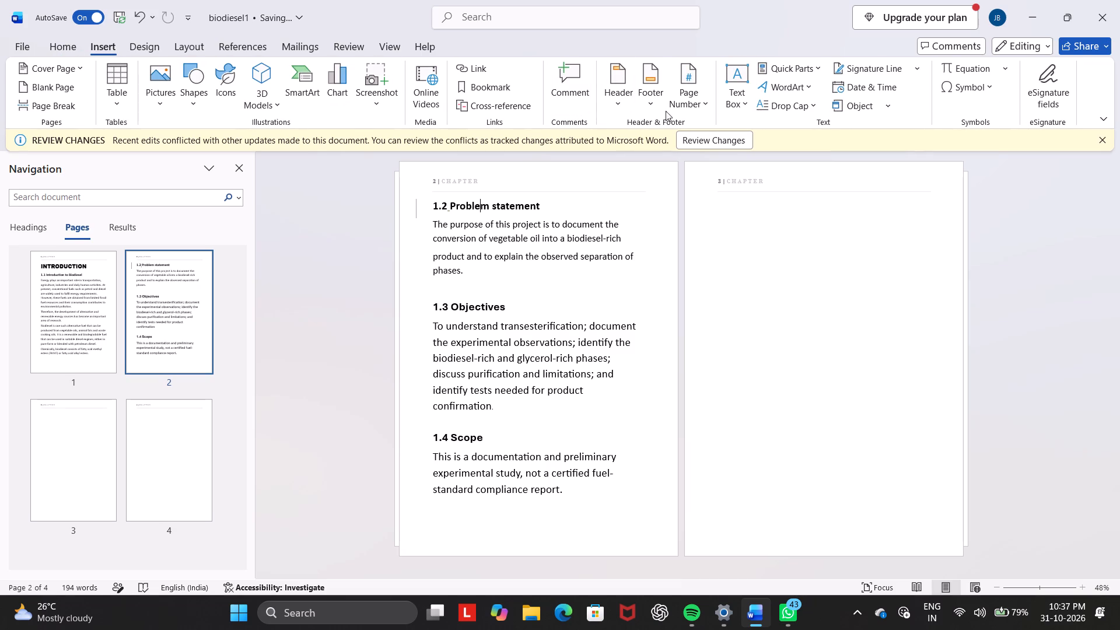
left_click(624, 100)
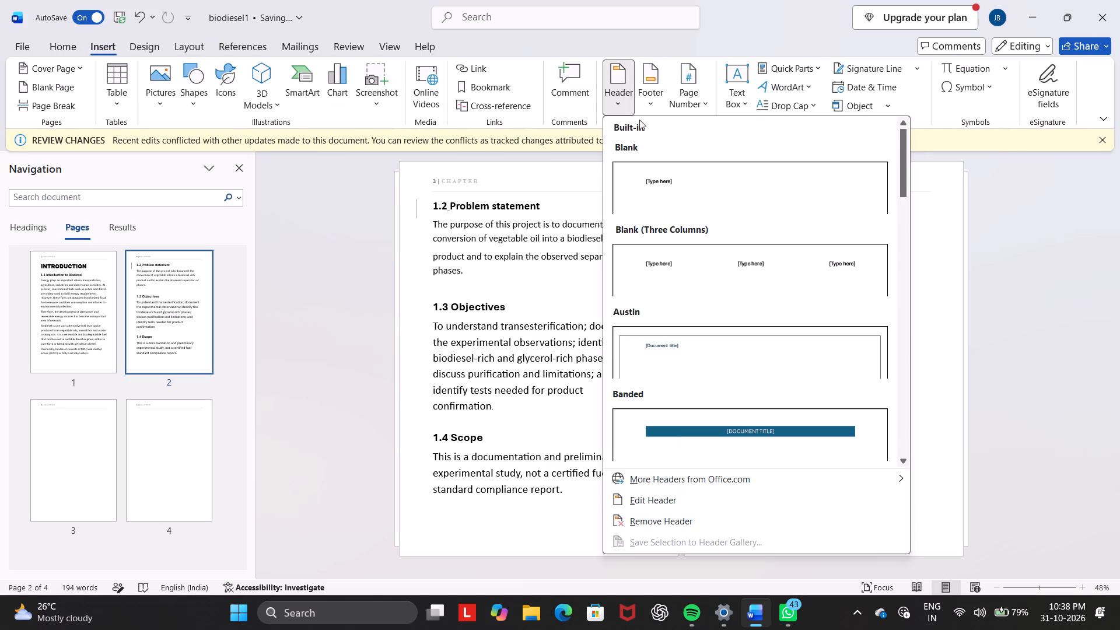
left_click(669, 501)
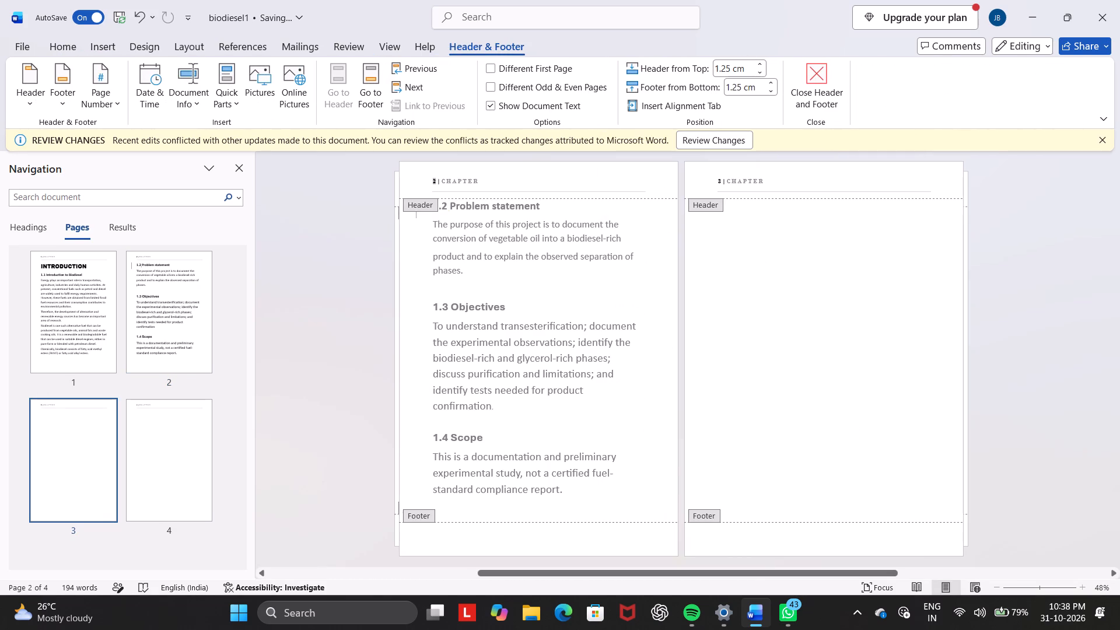
left_click(486, 176)
key("BackSpace")
key("BackSpace")
key("BackSpace")
key("BackSpace")
key("BackSpace")
key("BackSpace")
key("BackSpace")
key("BackSpace")
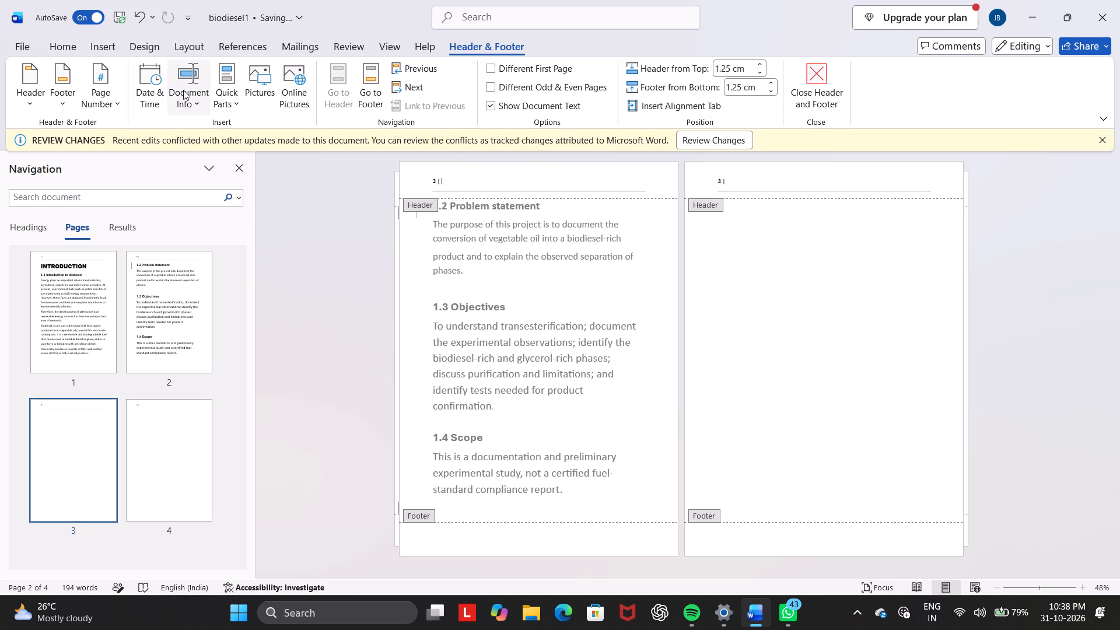
Remove the header from the document's pages.
left_click(40, 86)
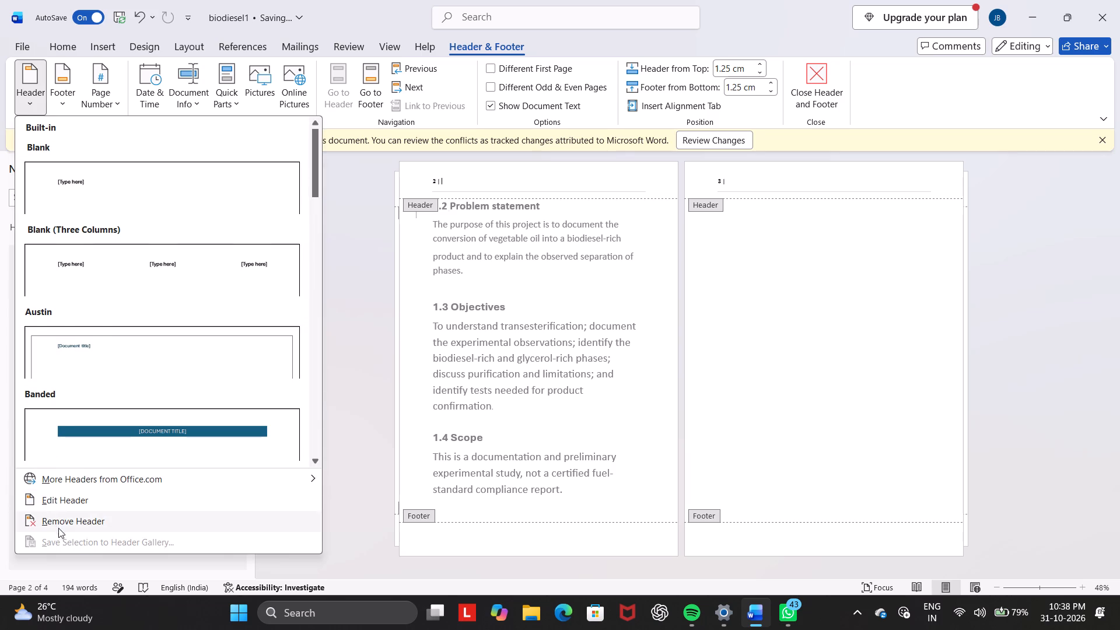
left_click(64, 518)
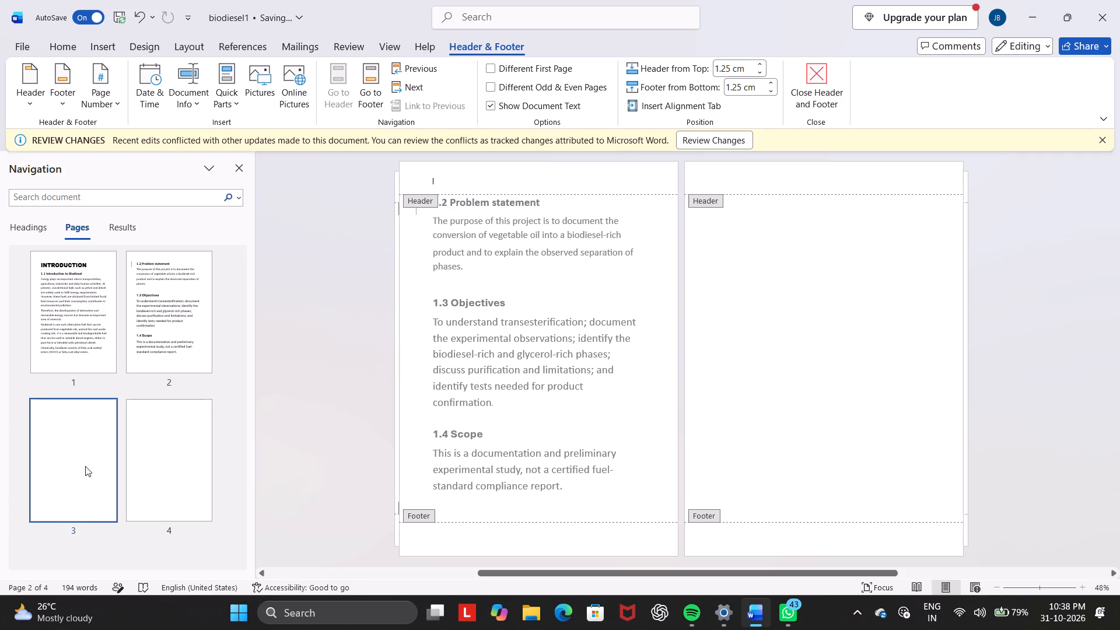
Insert the built-in Austin footer and return to the body text of the first blank page.
left_click(60, 93)
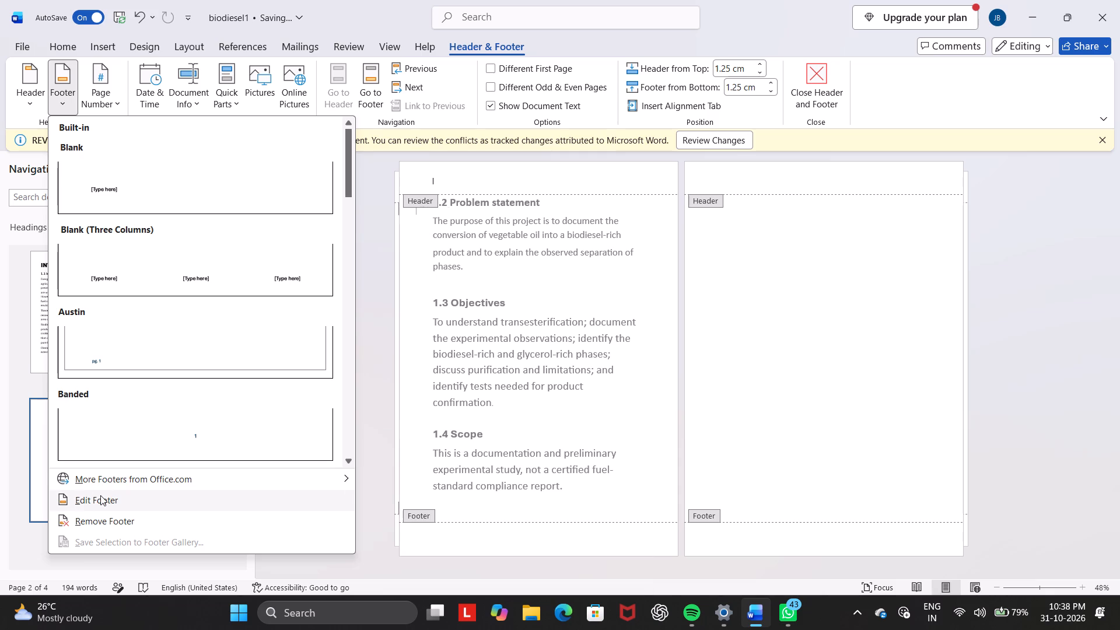
left_click(142, 355)
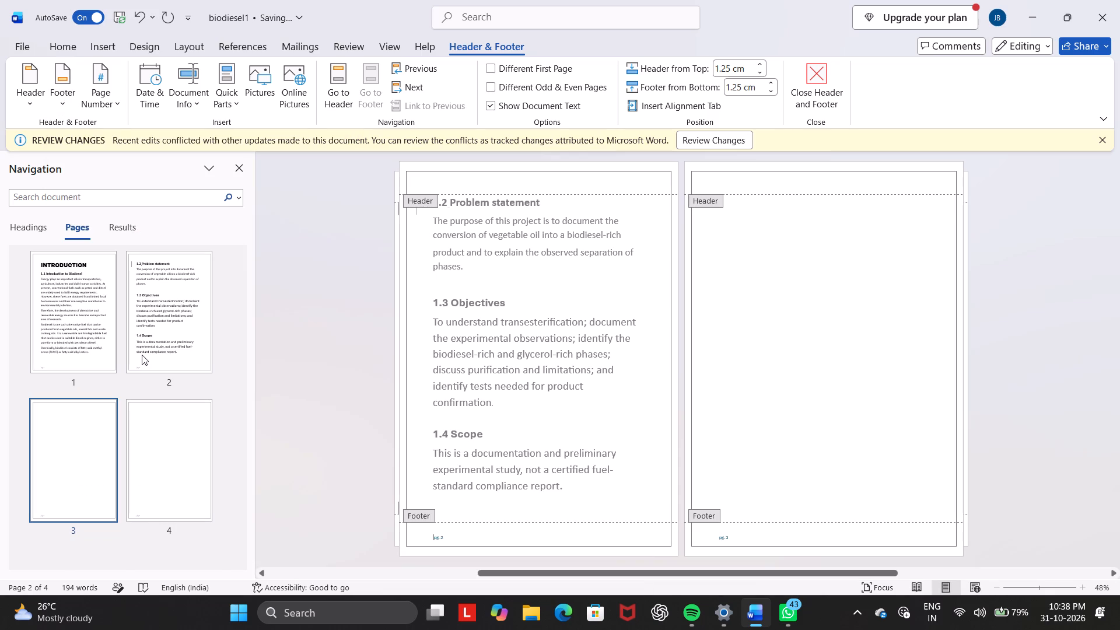
left_click(914, 362)
left_click(893, 365)
left_click(887, 364)
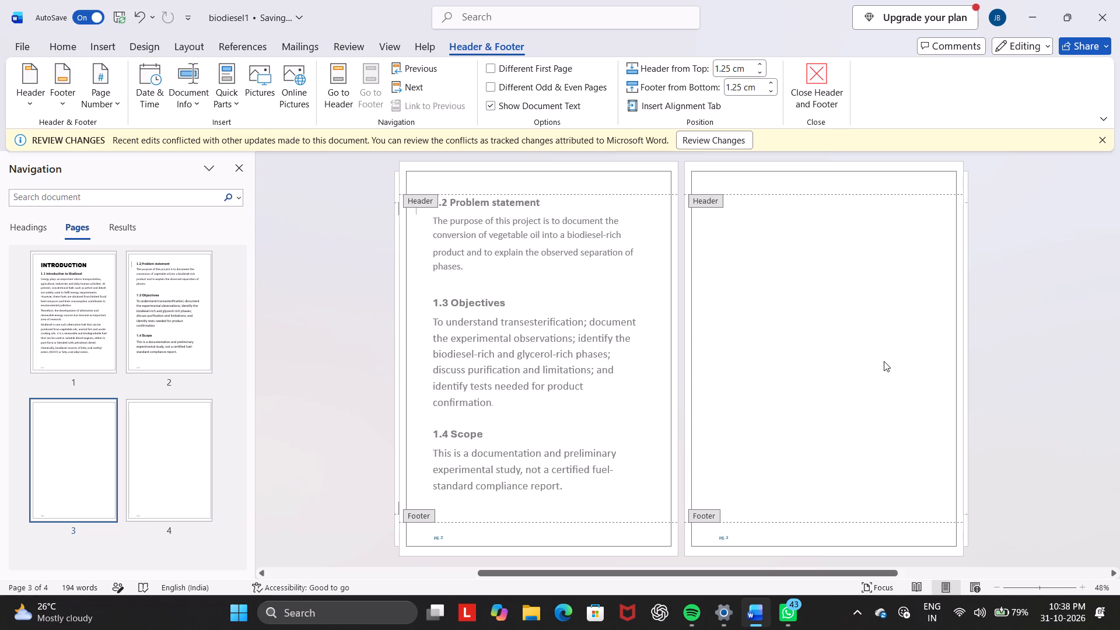
triple_click(884, 361)
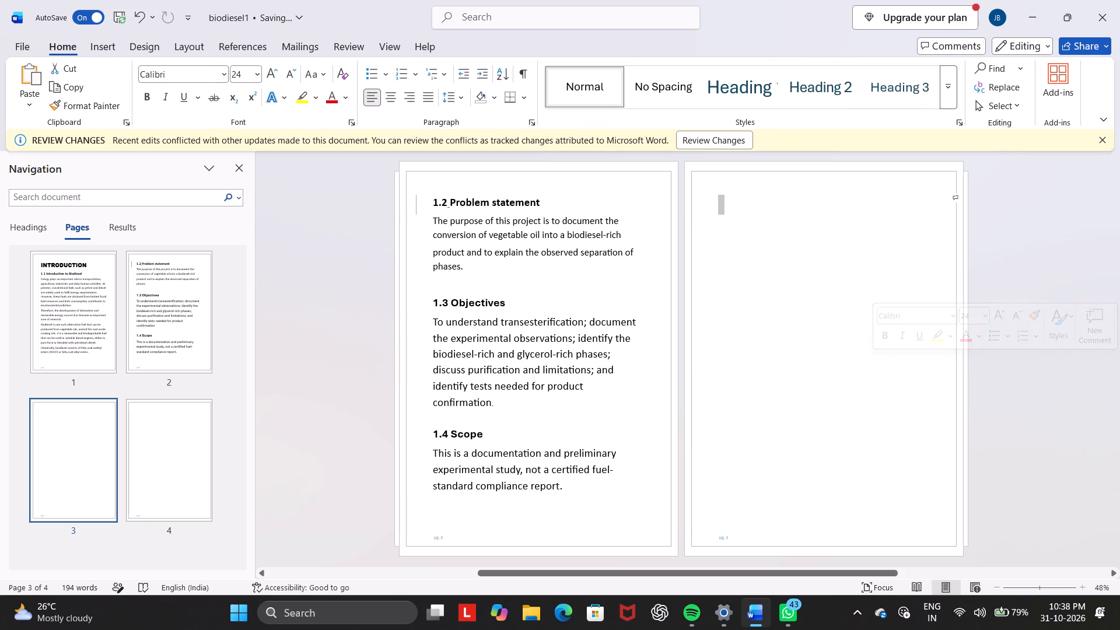
Check the page layout from the INTRODUCTION page onward and return to the first blank page after section 1.4.
left_click(69, 292)
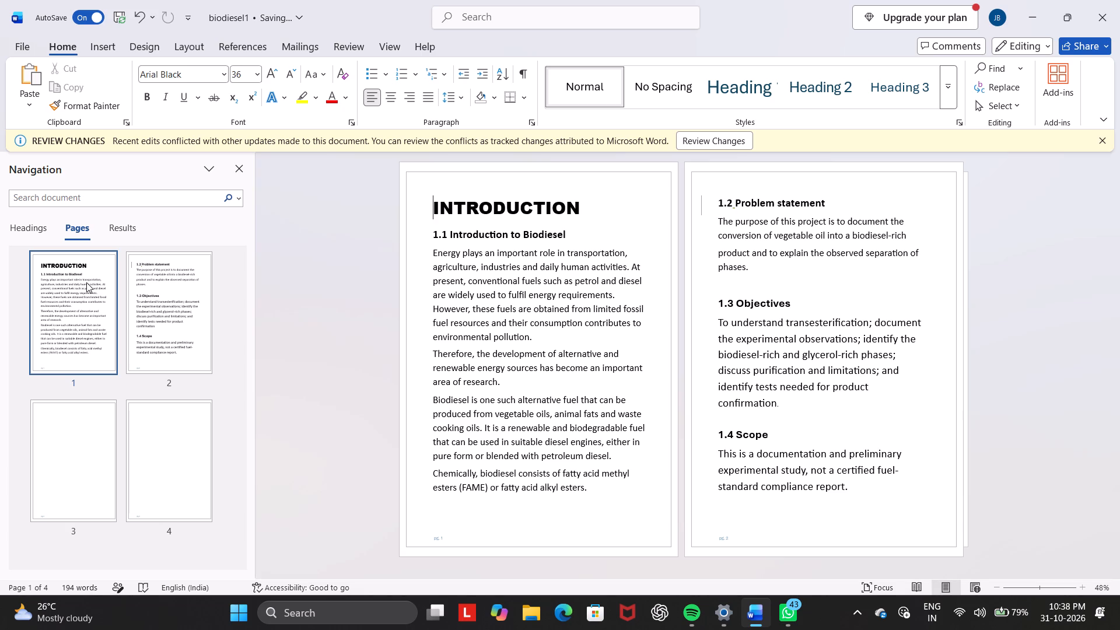
left_click(167, 277)
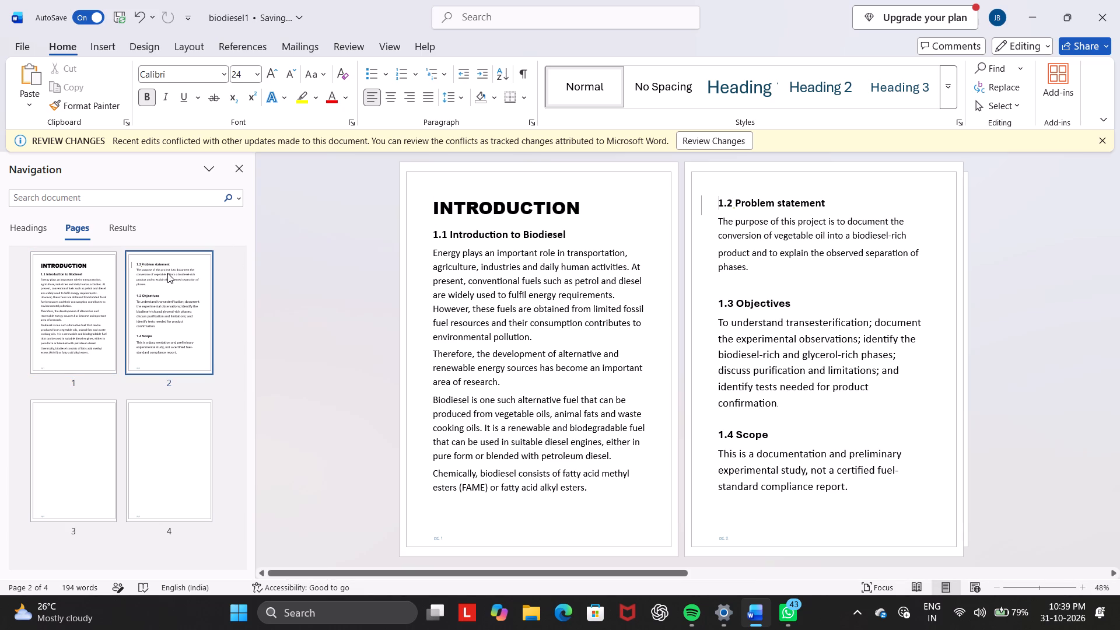
left_click(54, 440)
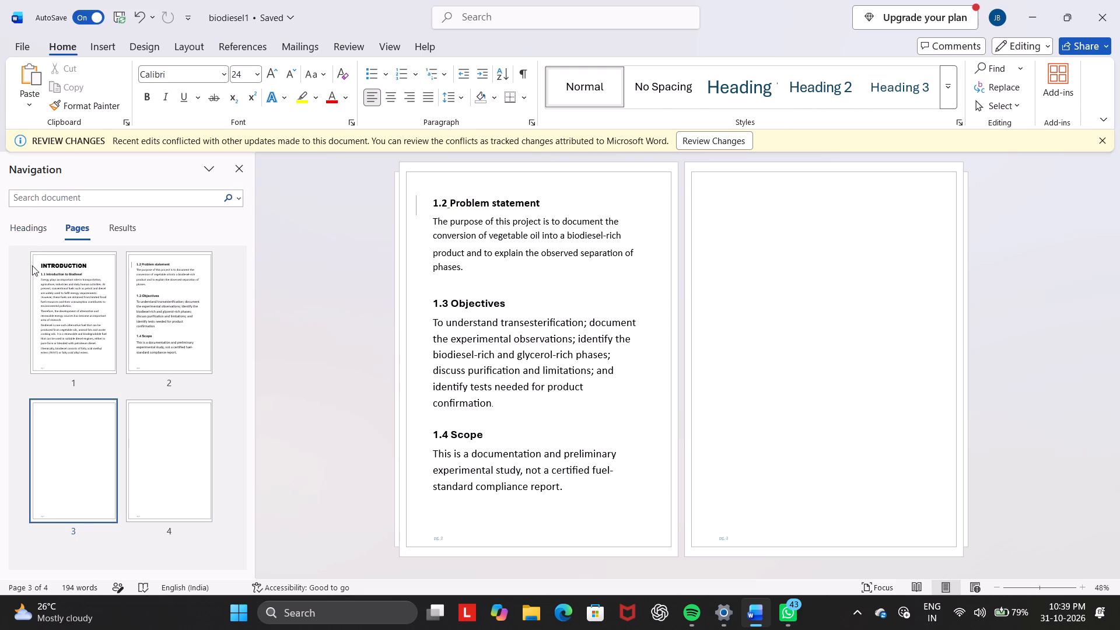
left_click(37, 285)
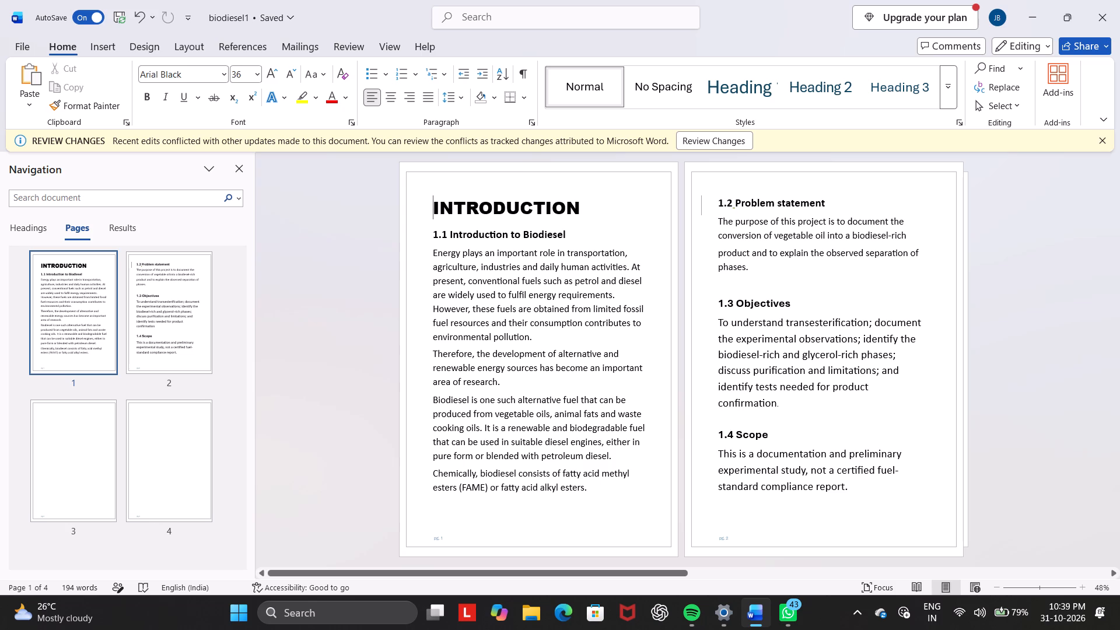
left_click(444, 180)
left_click(427, 198)
left_click(423, 162)
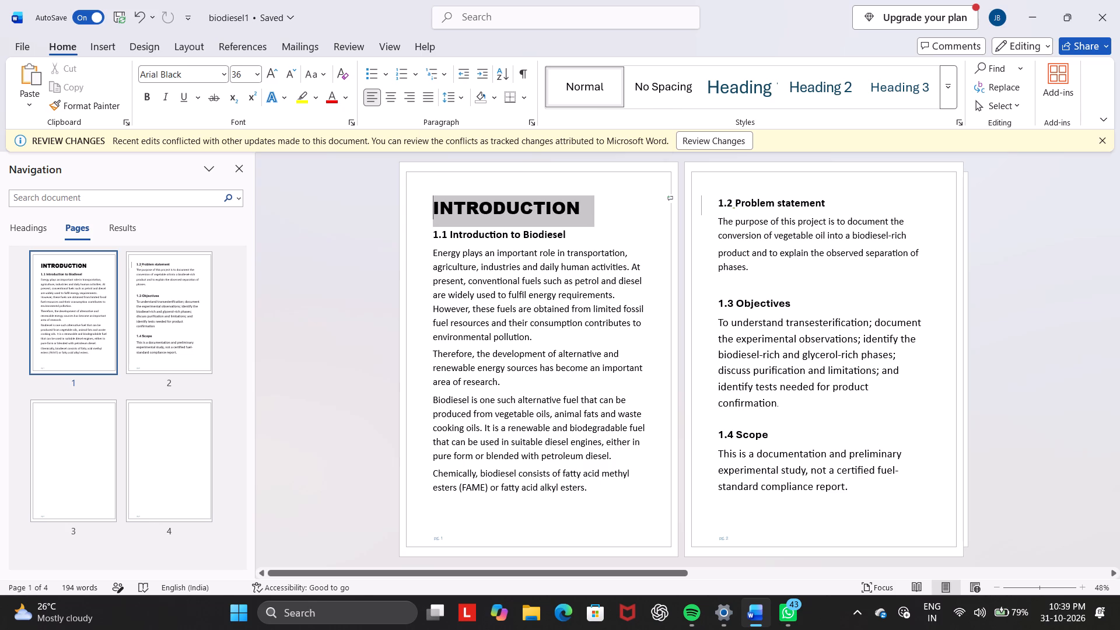
left_click_drag(432, 167, 449, 168)
left_click(192, 289)
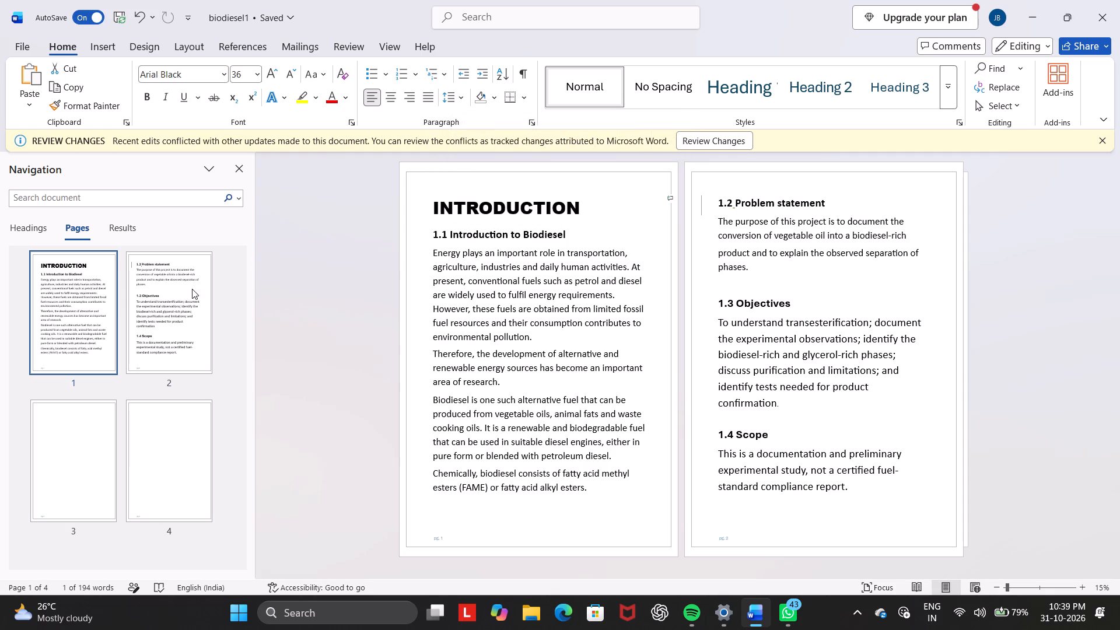
left_click(69, 450)
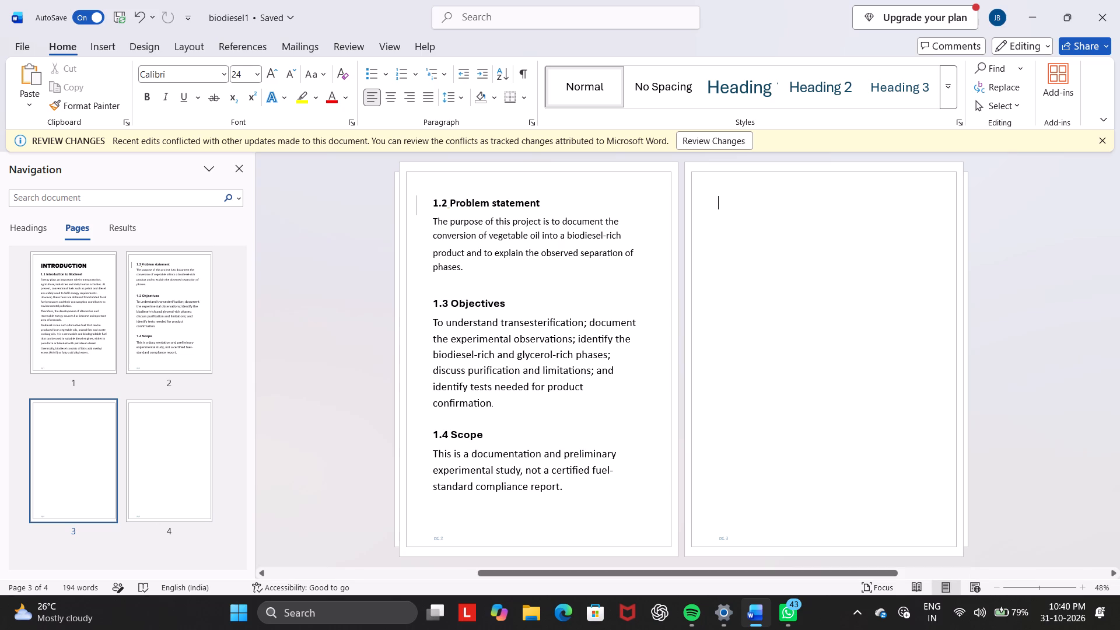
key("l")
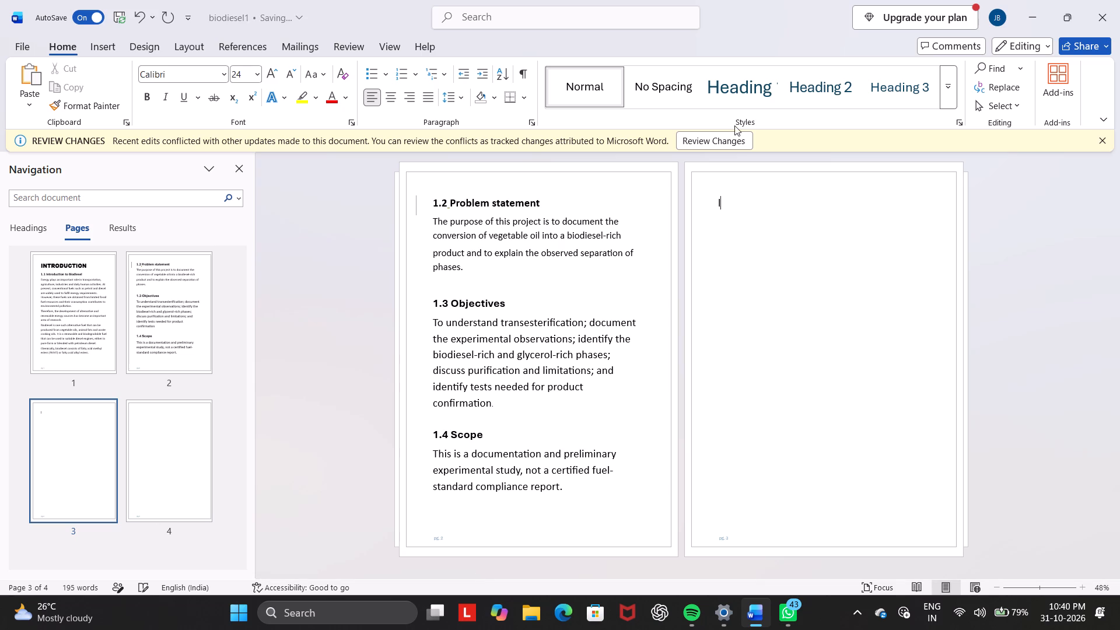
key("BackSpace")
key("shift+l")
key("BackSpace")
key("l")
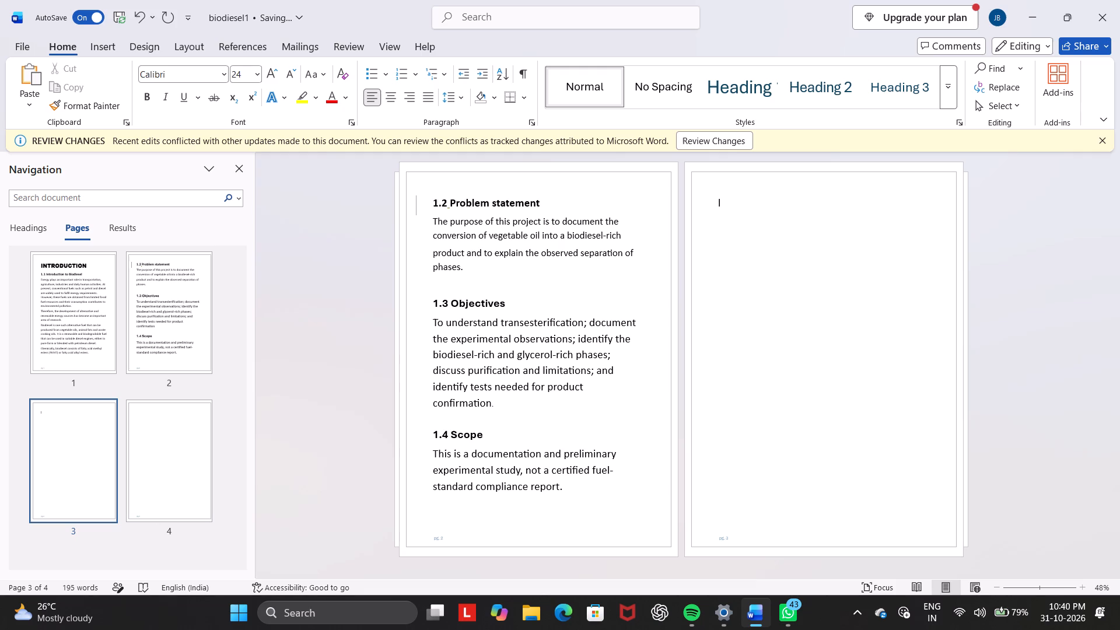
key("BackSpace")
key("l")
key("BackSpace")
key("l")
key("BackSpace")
Enter the chapter heading LITERATURE SURVEY at the top of the first blank page.
key("l")
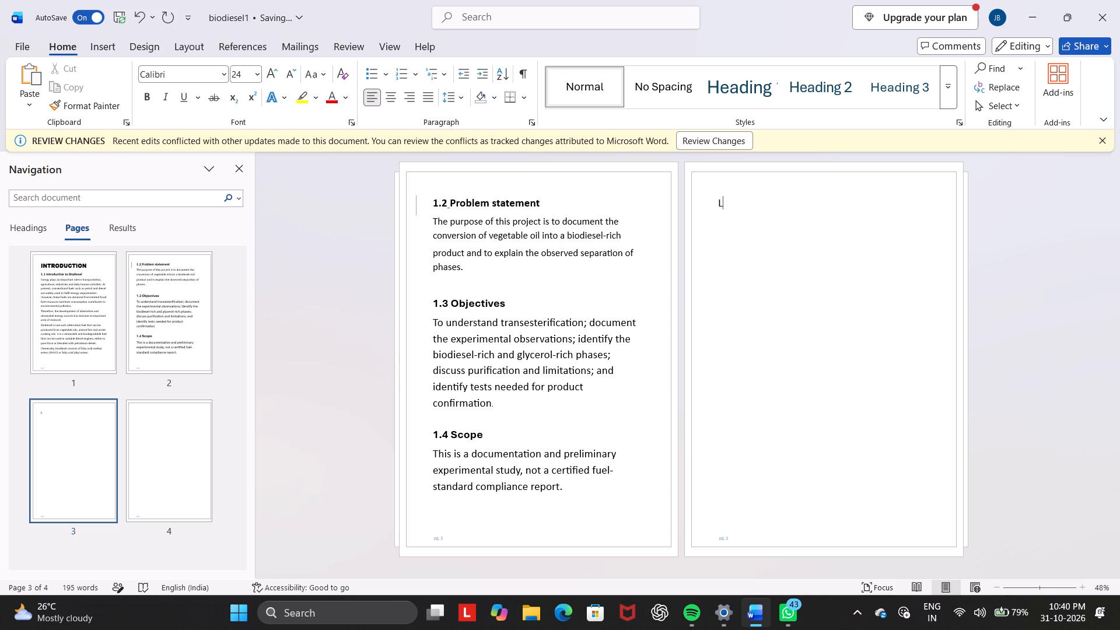
key("i")
key("t")
key("r")
key("e")
key("BackSpace")
key("a")
type("TURE")
key("space")
type("SUR")
type("VE")
key("y")
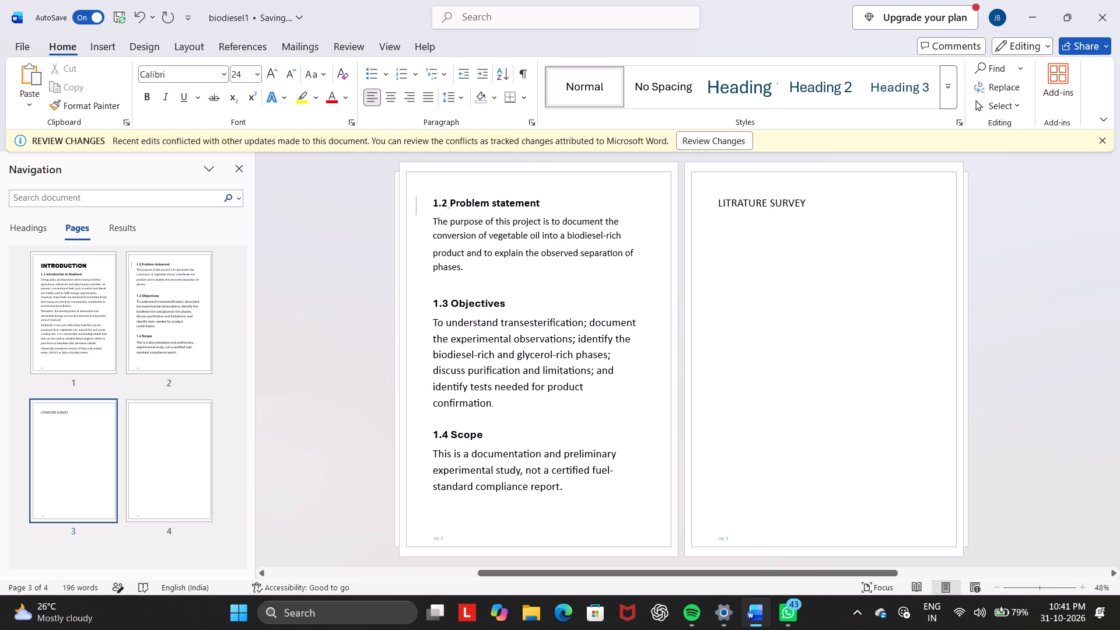
left_click(733, 202)
key("e")
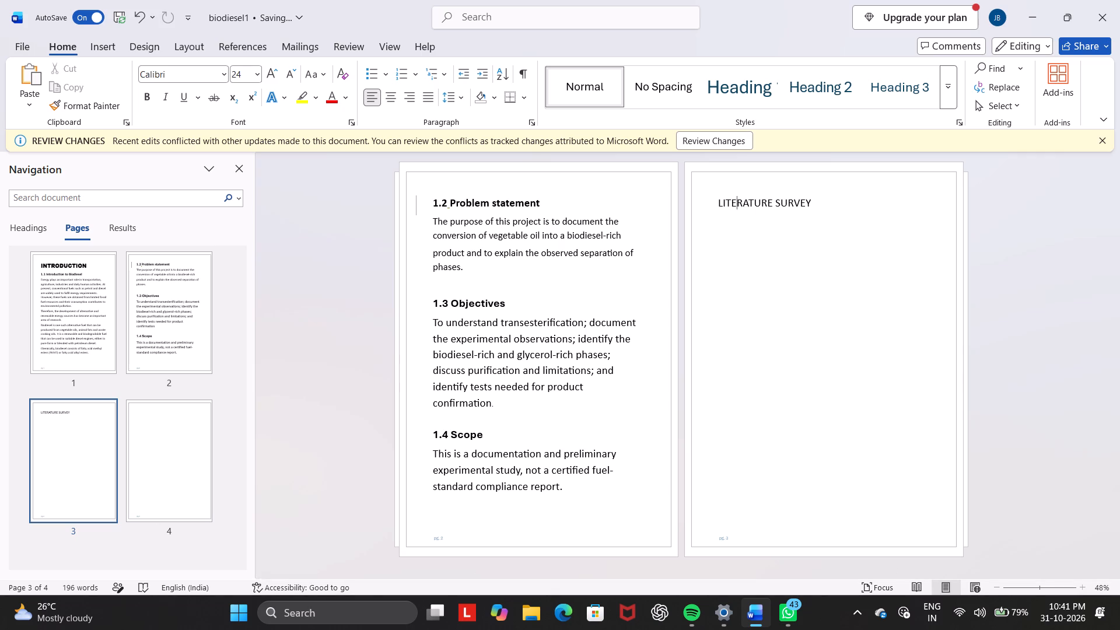
Make the LITERATURE SURVEY heading bold.
left_click(817, 202)
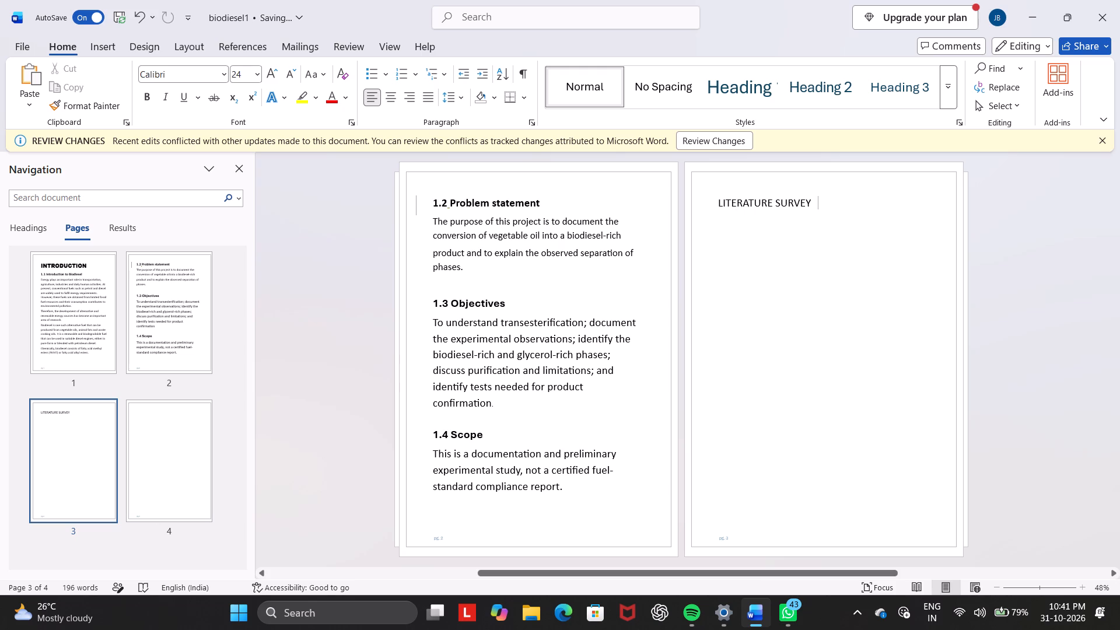
left_click_drag(717, 200, 839, 182)
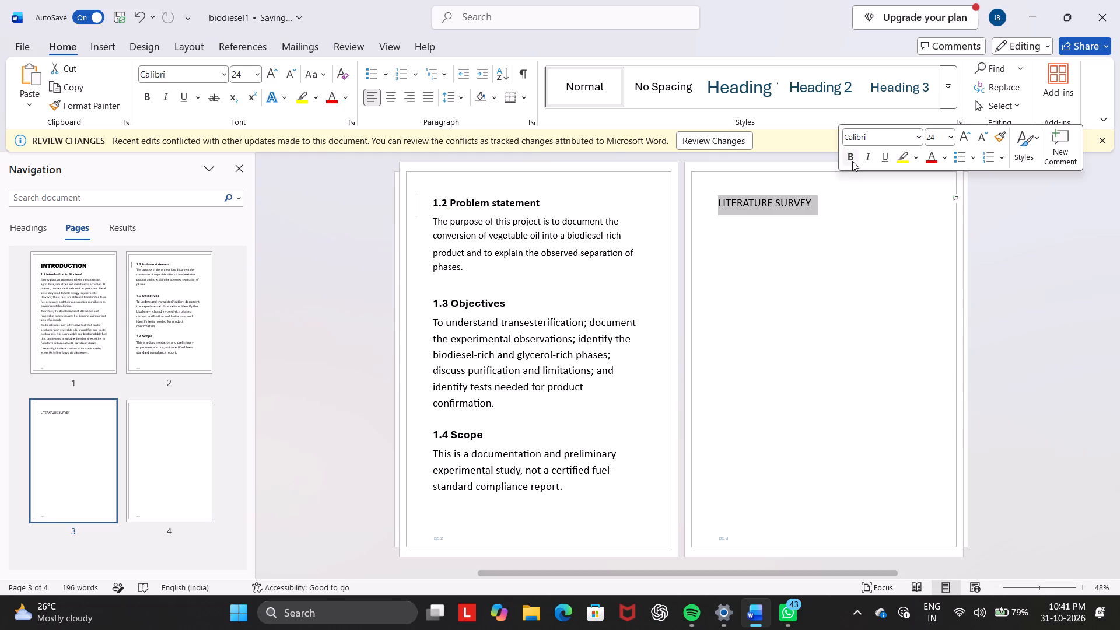
left_click(853, 157)
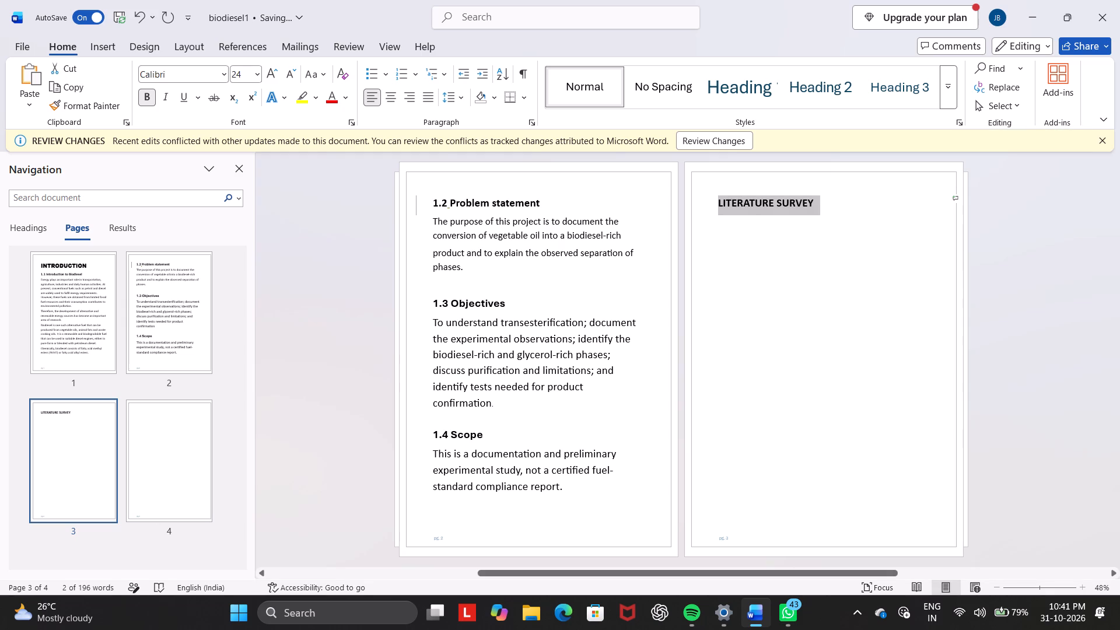
Change the font of the LITERATURE SURVEY heading to Arial Black.
left_click_drag(712, 194, 728, 201)
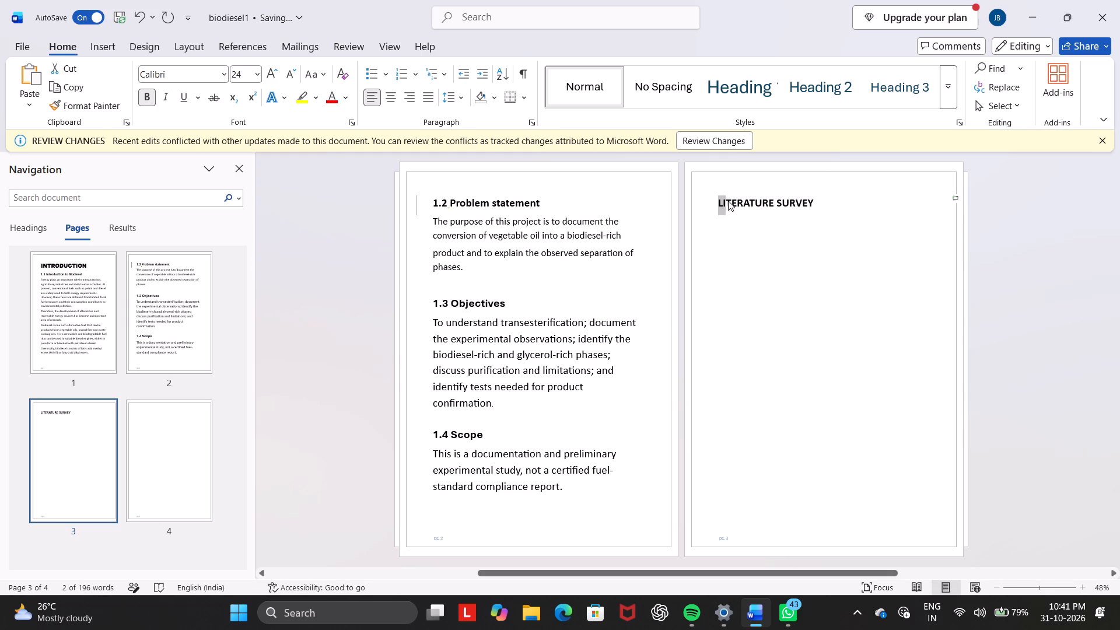
left_click_drag(728, 201, 820, 184)
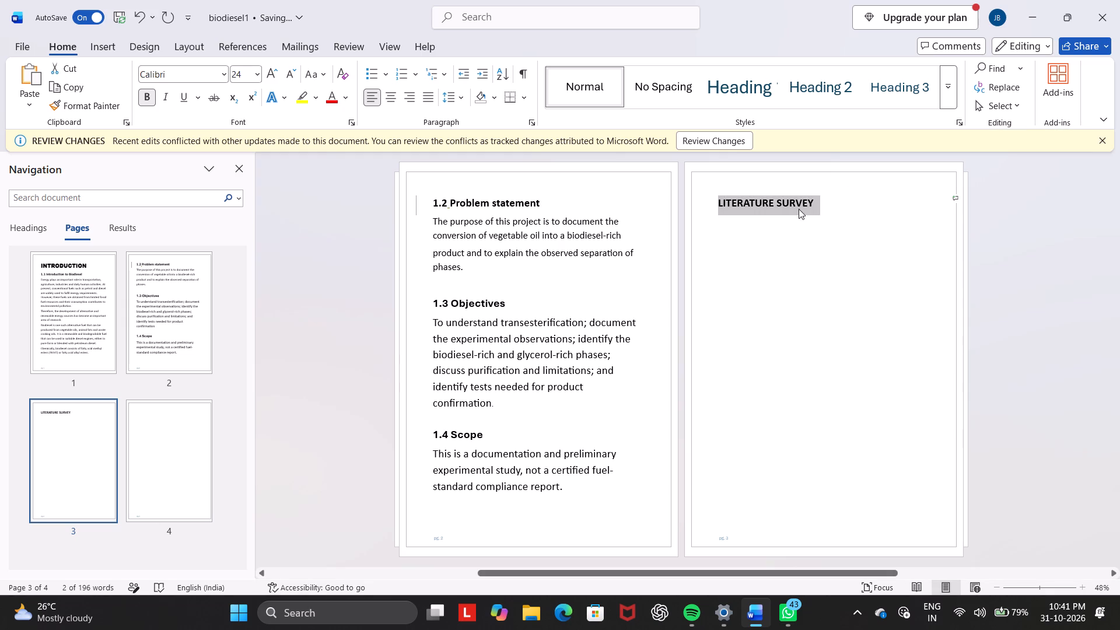
double_click(799, 208)
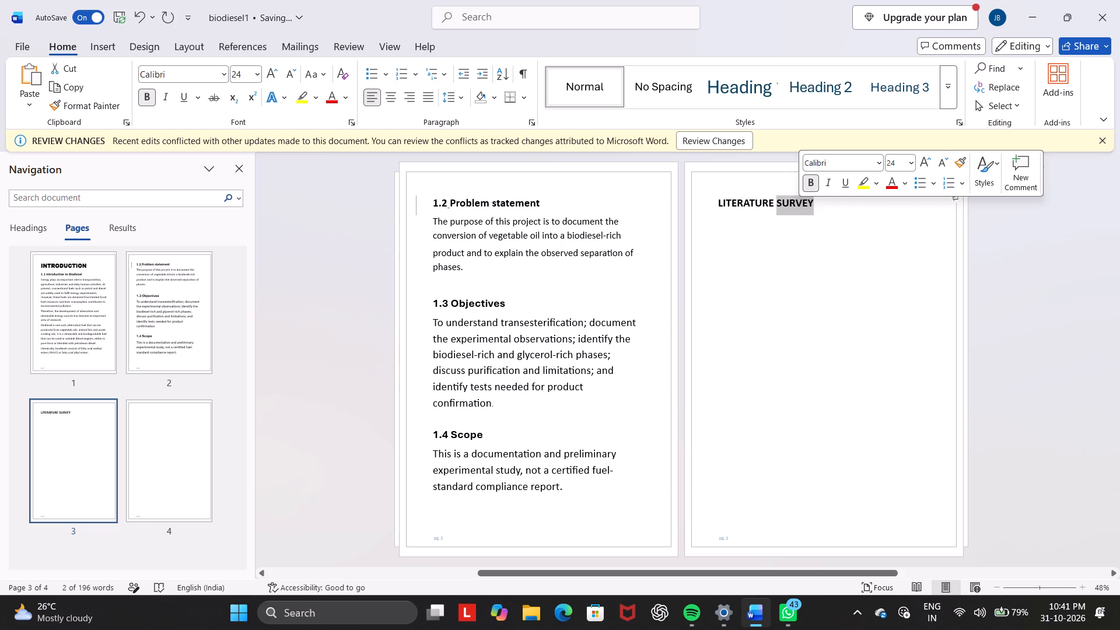
left_click_drag(719, 202, 852, 187)
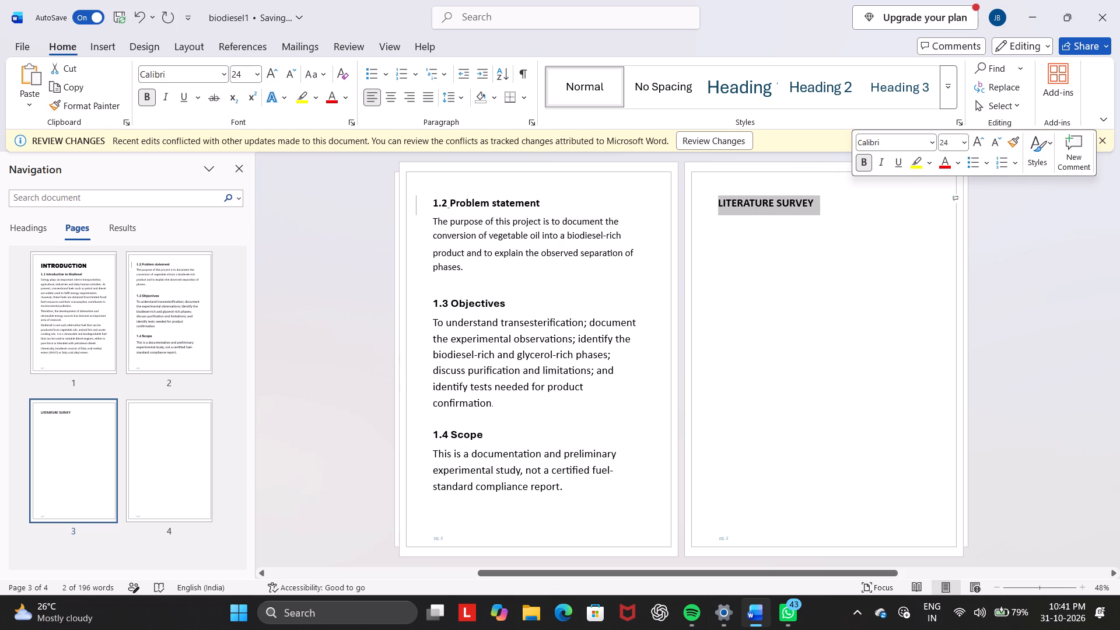
left_click(932, 138)
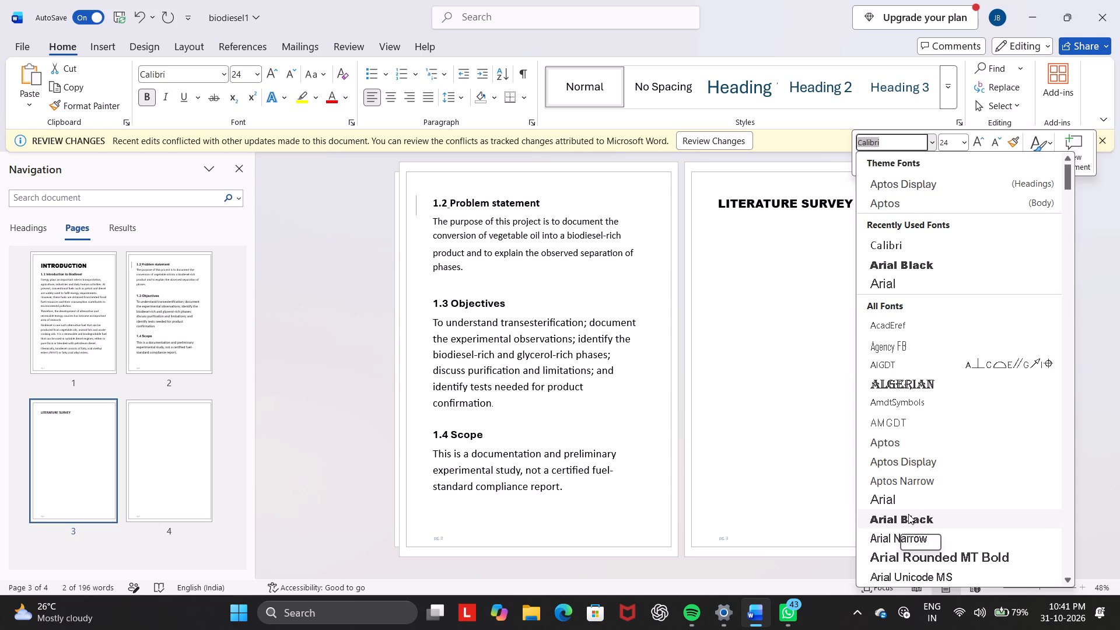
left_click(908, 514)
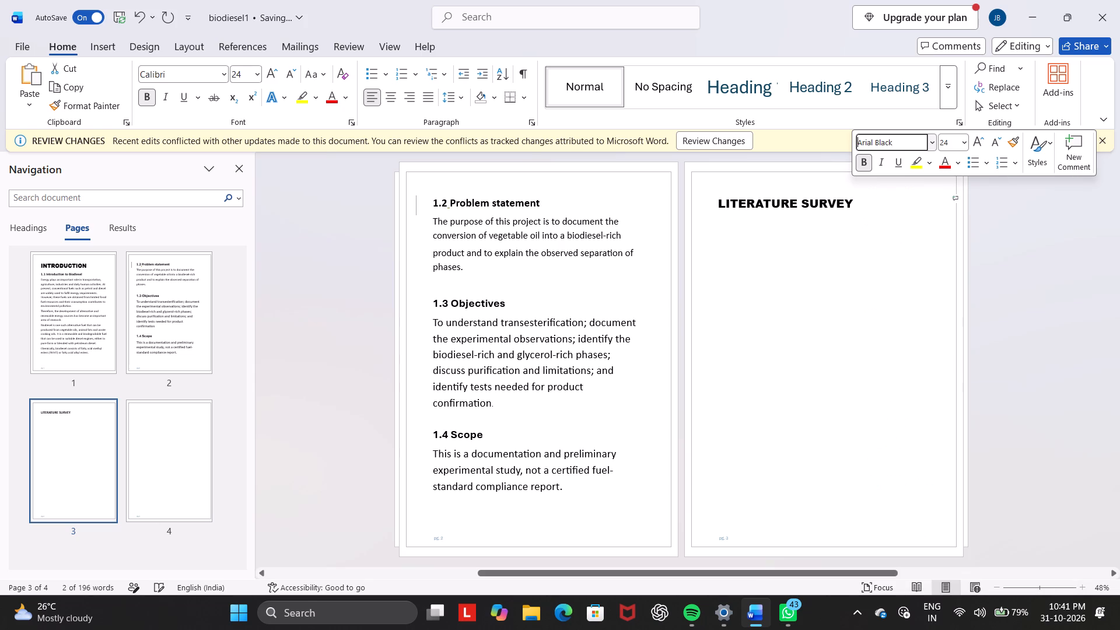
left_click(913, 287)
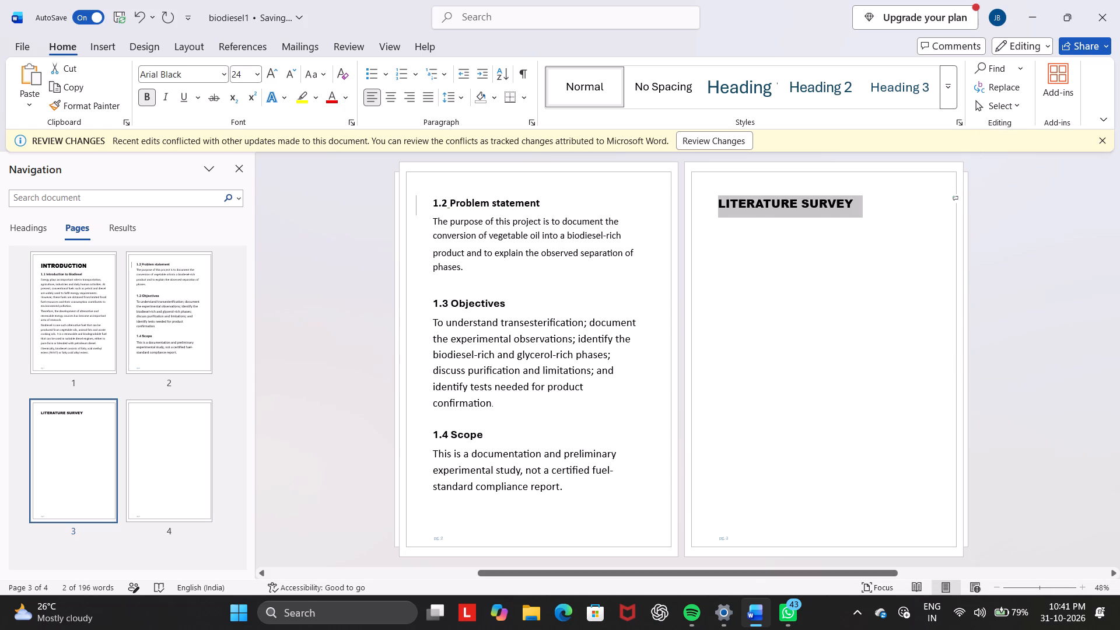
Check the INTRODUCTION heading's formatting and set the LITERATURE SURVEY heading's font size to 36 to match it.
left_click(98, 298)
left_click_drag(427, 200, 477, 200)
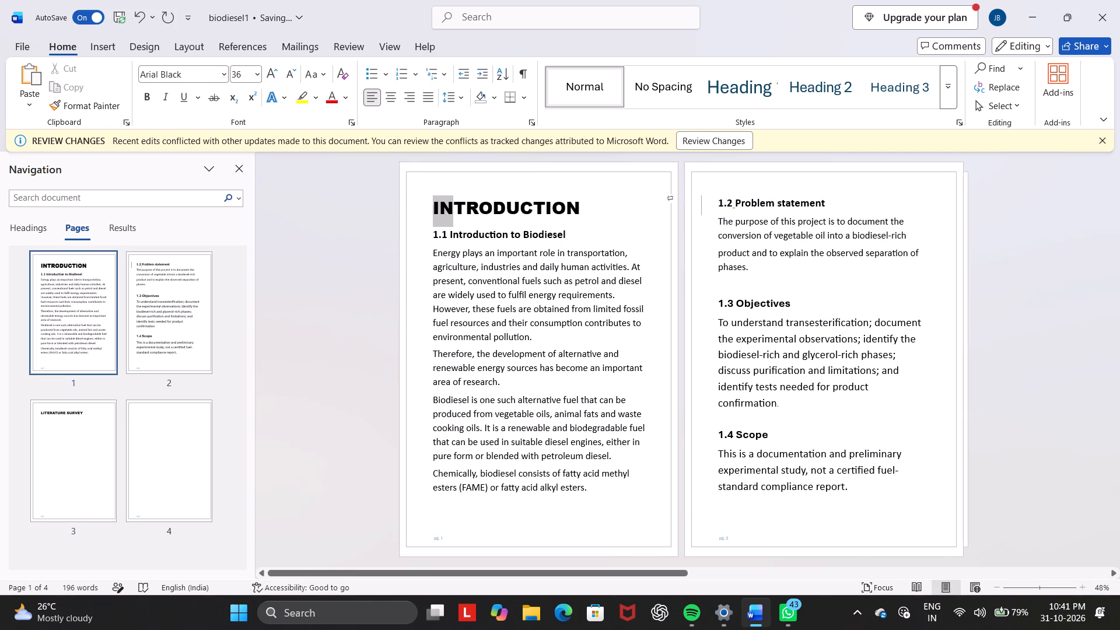
left_click_drag(477, 200, 619, 195)
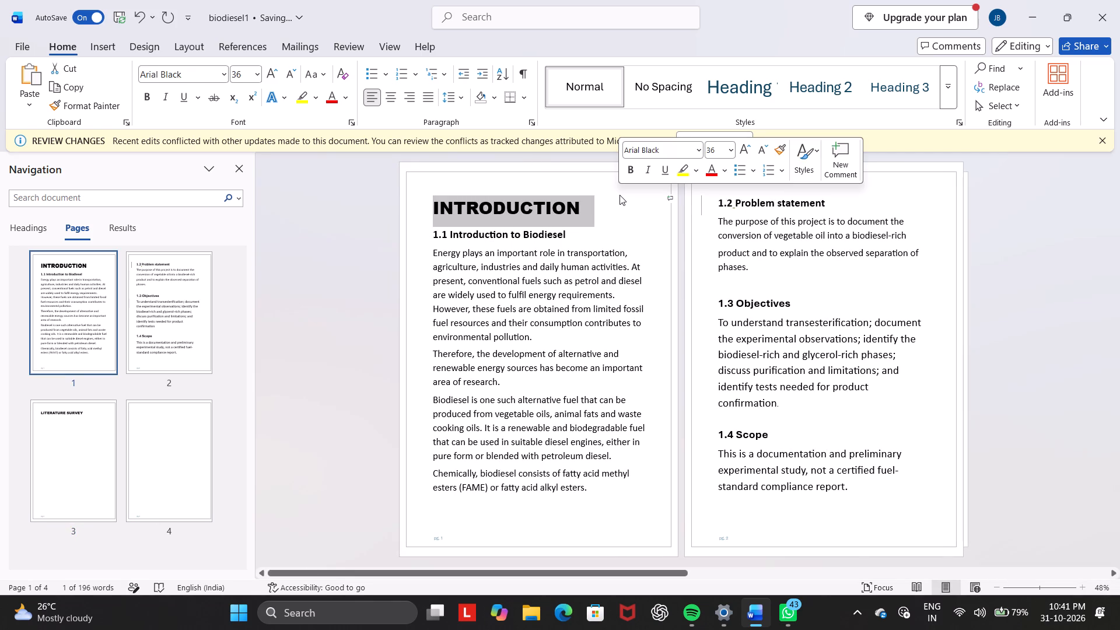
left_click(63, 446)
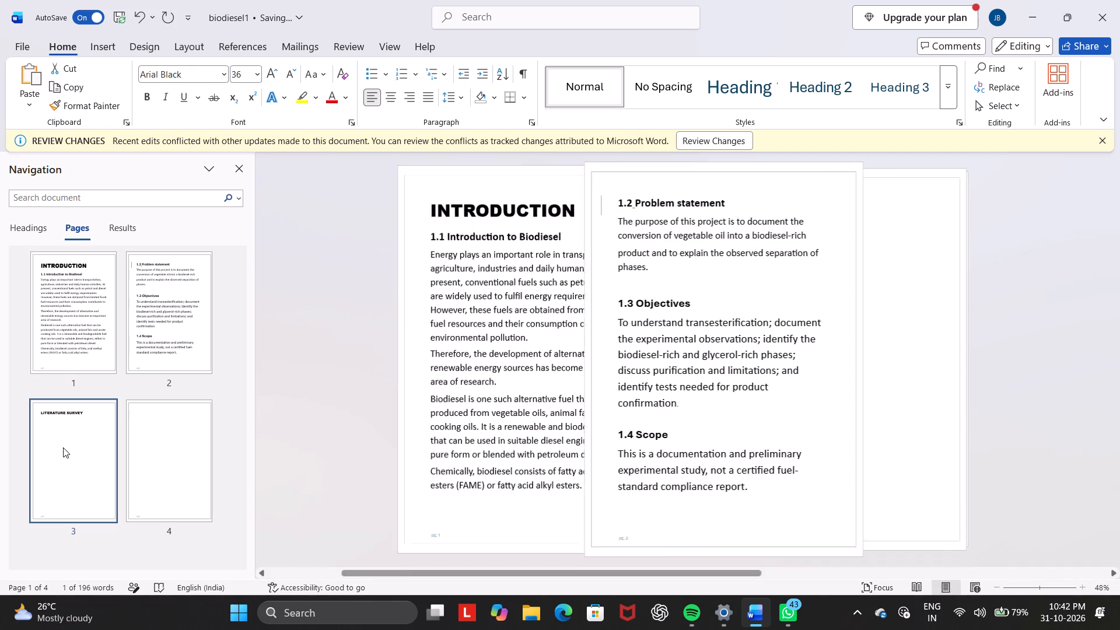
left_click_drag(709, 204, 864, 199)
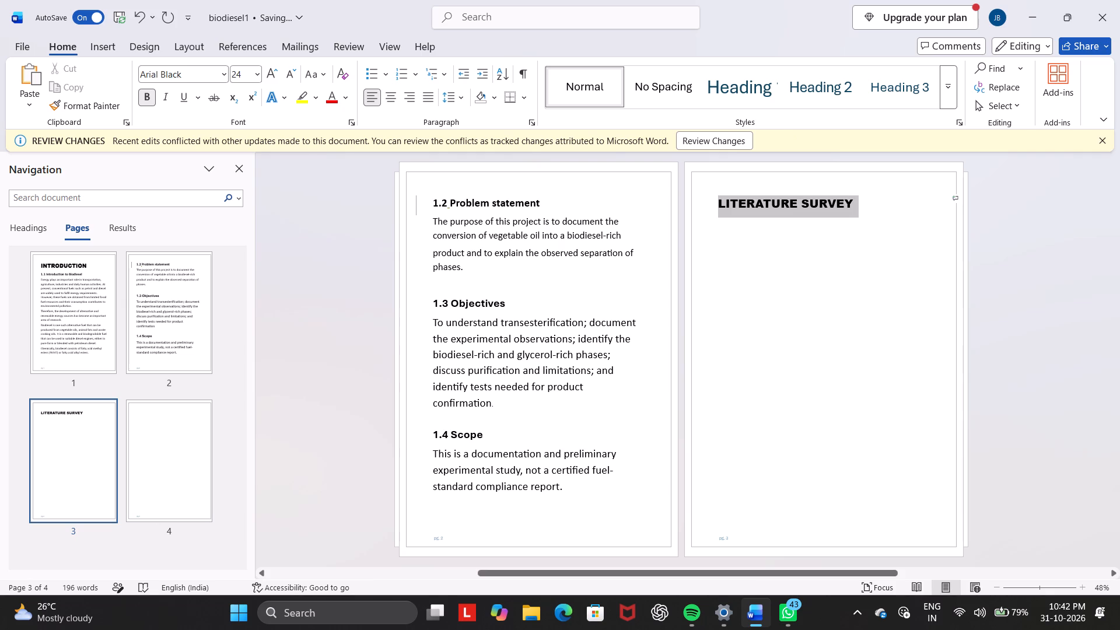
left_click_drag(864, 199, 922, 197)
left_click(985, 151)
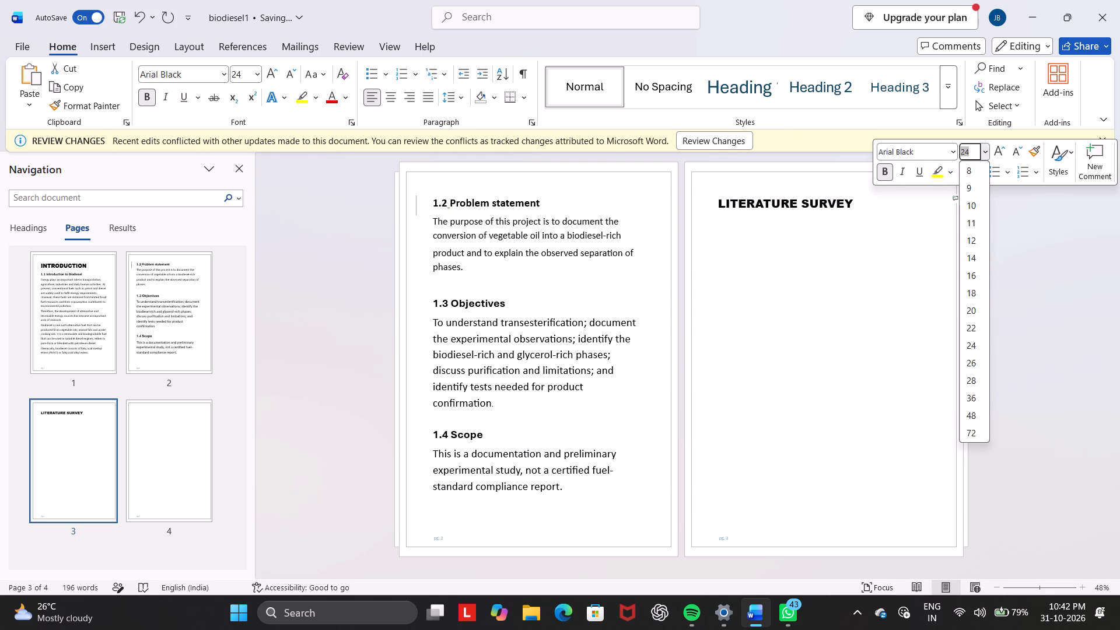
left_click(986, 398)
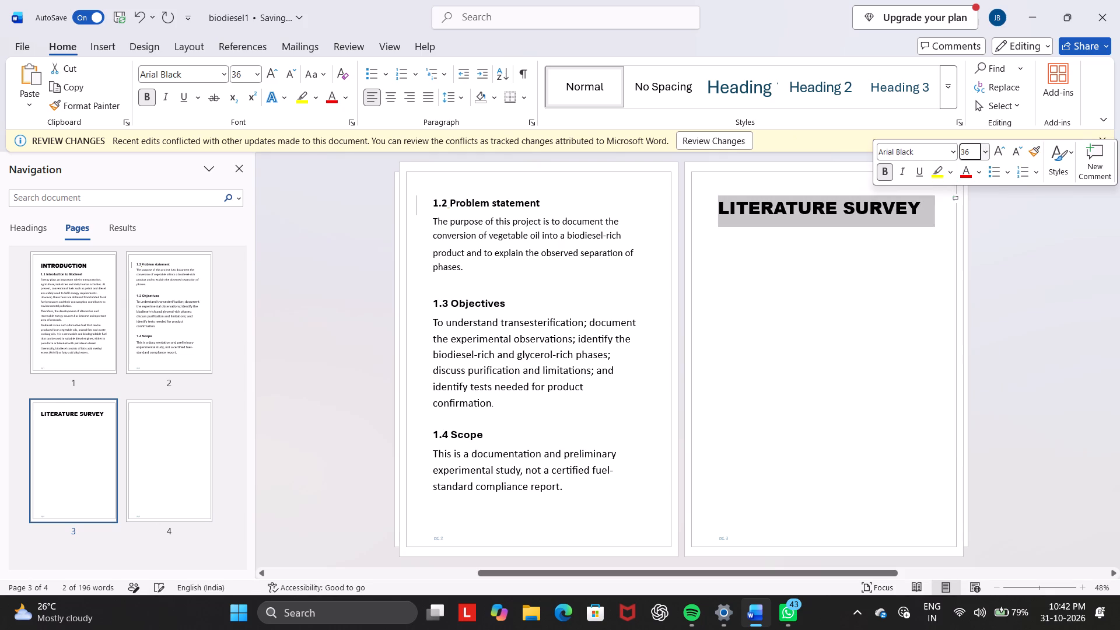
left_click(839, 299)
Insert paragraph breaks at the end of the LITERATURE SURVEY heading to start a line for the text that follows.
left_click(725, 243)
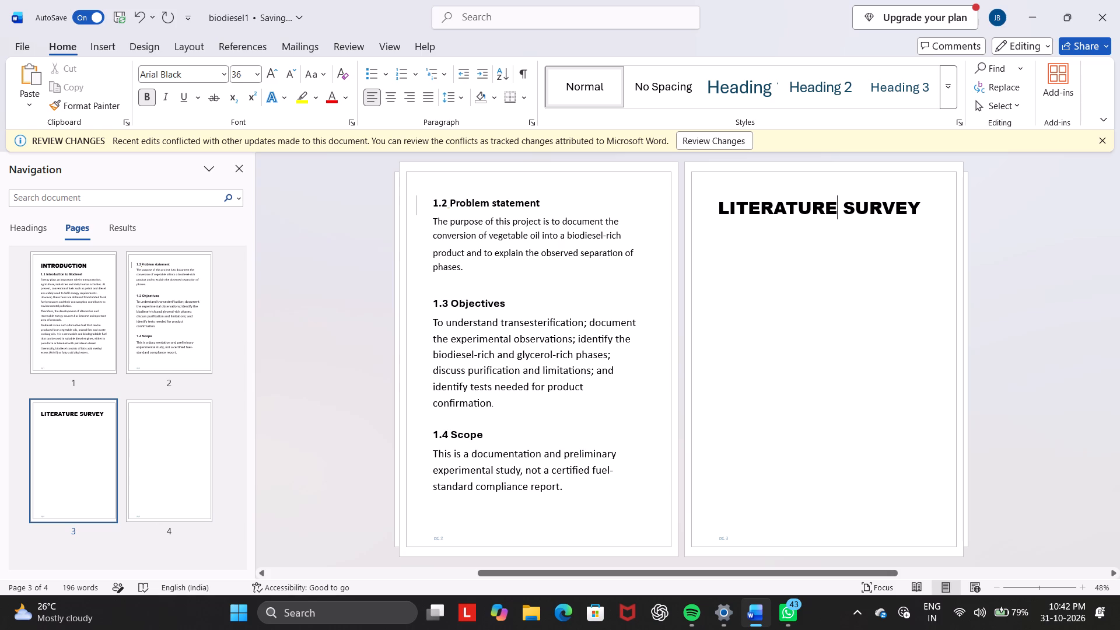
left_click(935, 205)
left_click(922, 251)
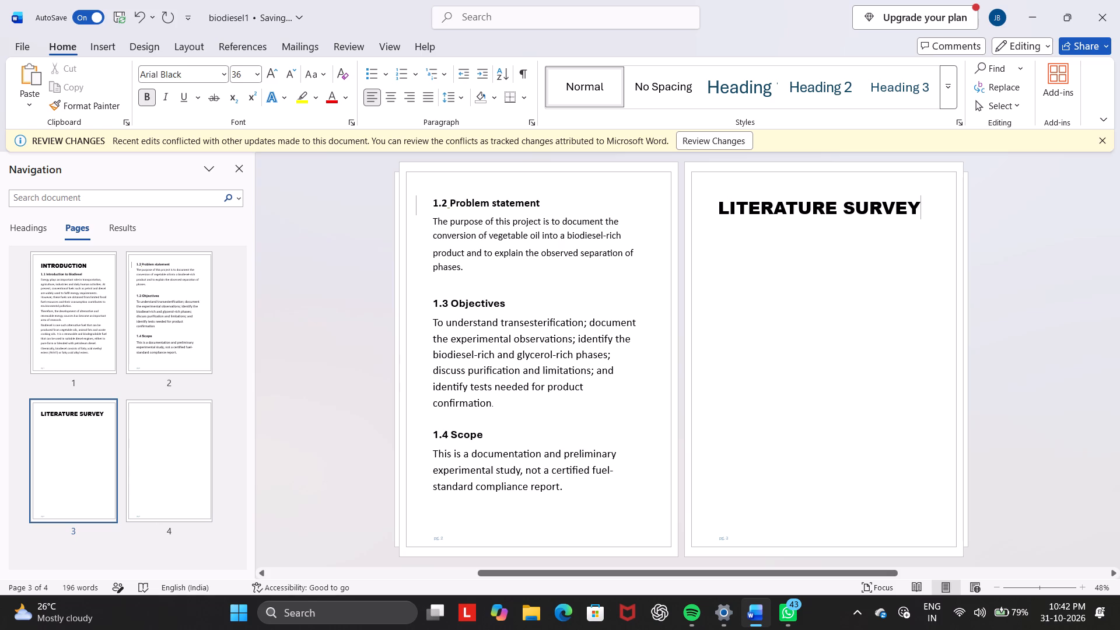
key("Return")
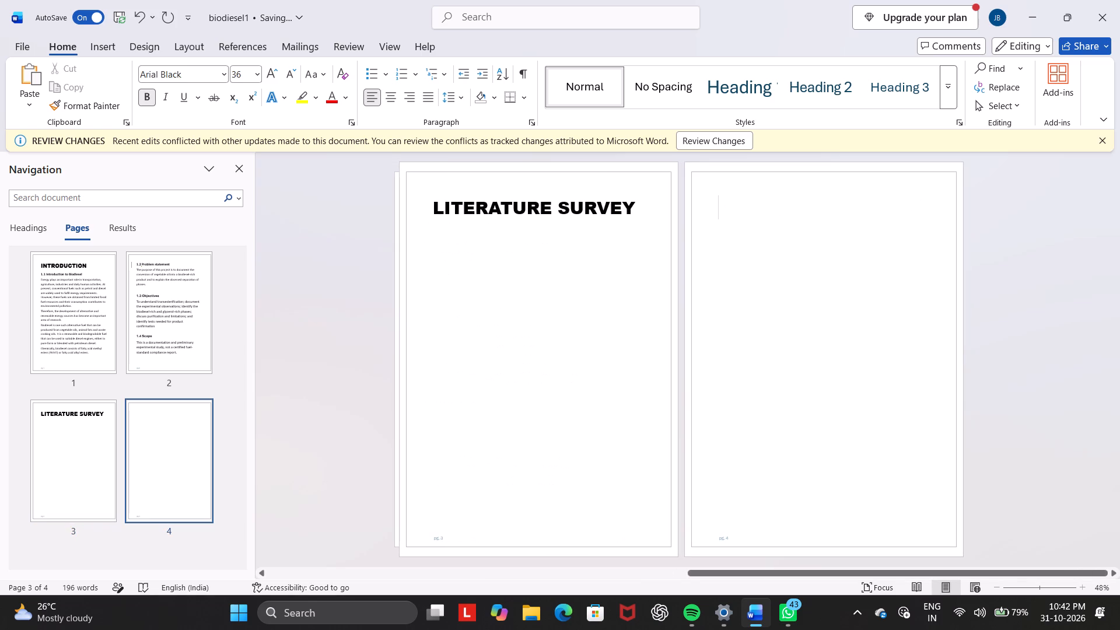
left_click(460, 243)
triple_click(453, 237)
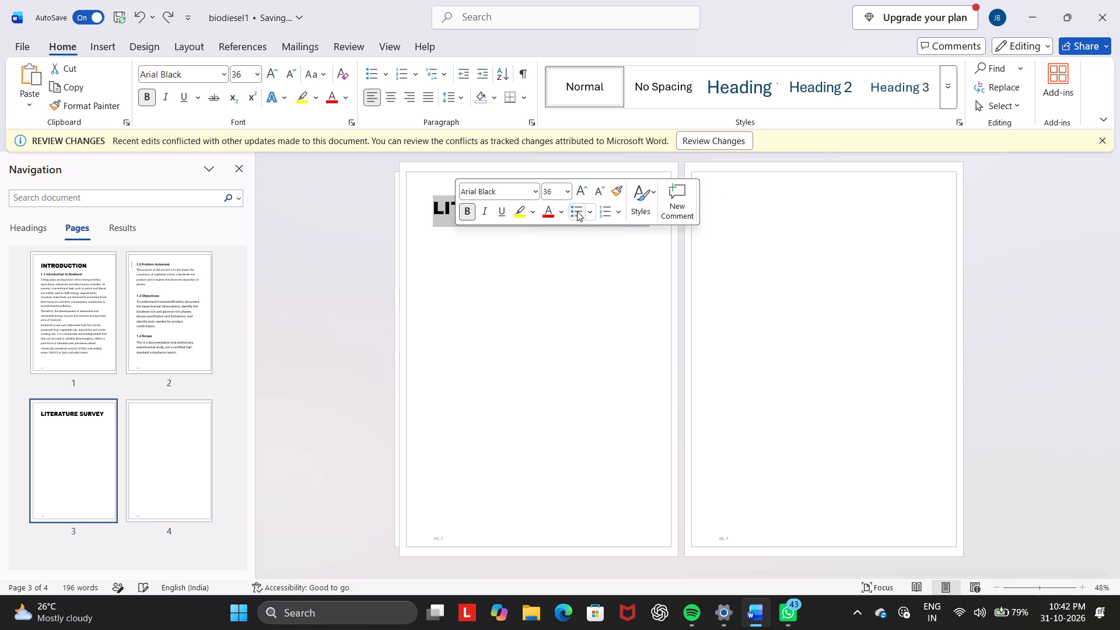
left_click(568, 287)
double_click(643, 205)
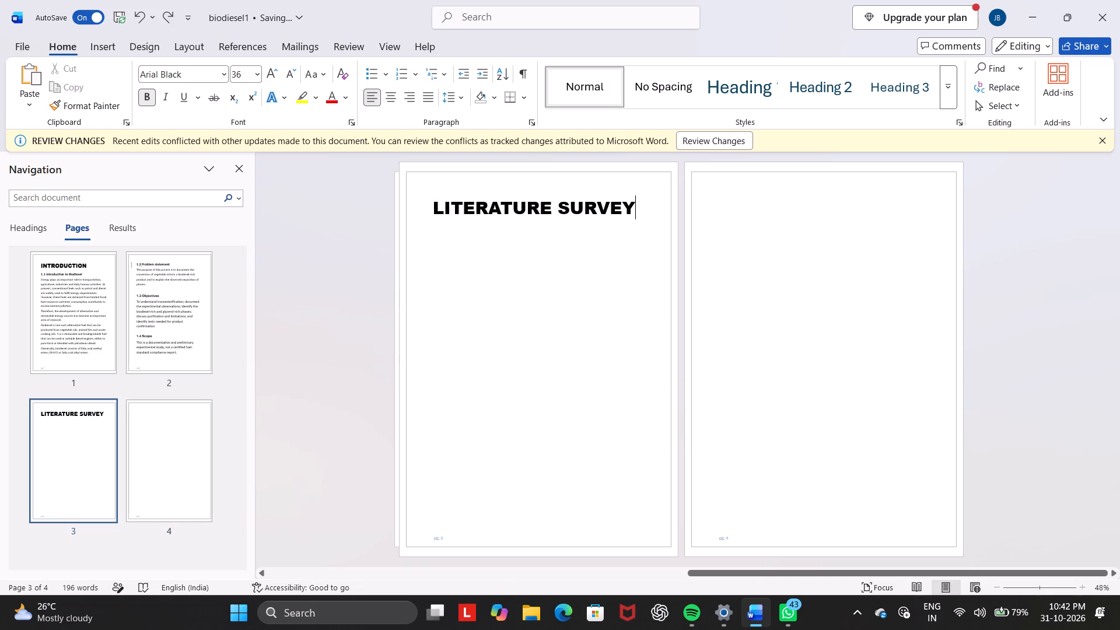
key("Return")
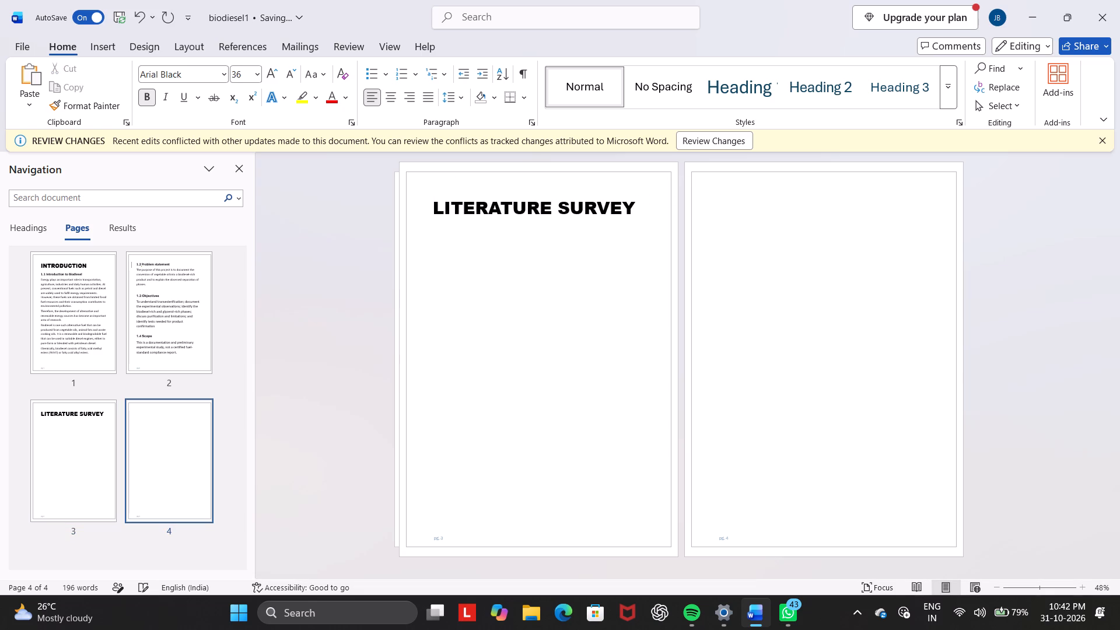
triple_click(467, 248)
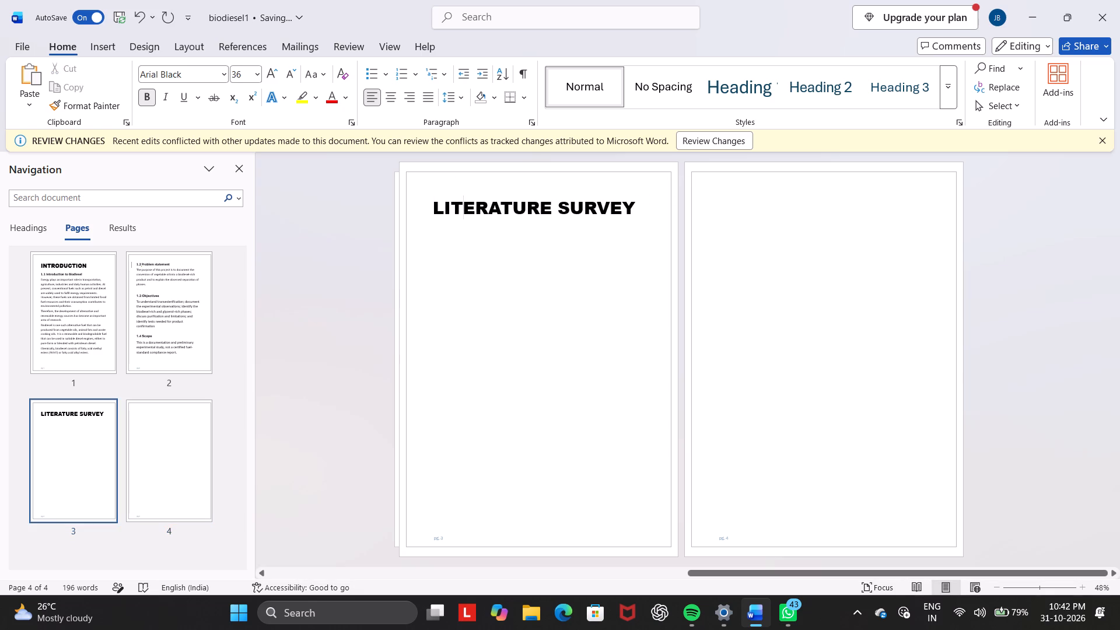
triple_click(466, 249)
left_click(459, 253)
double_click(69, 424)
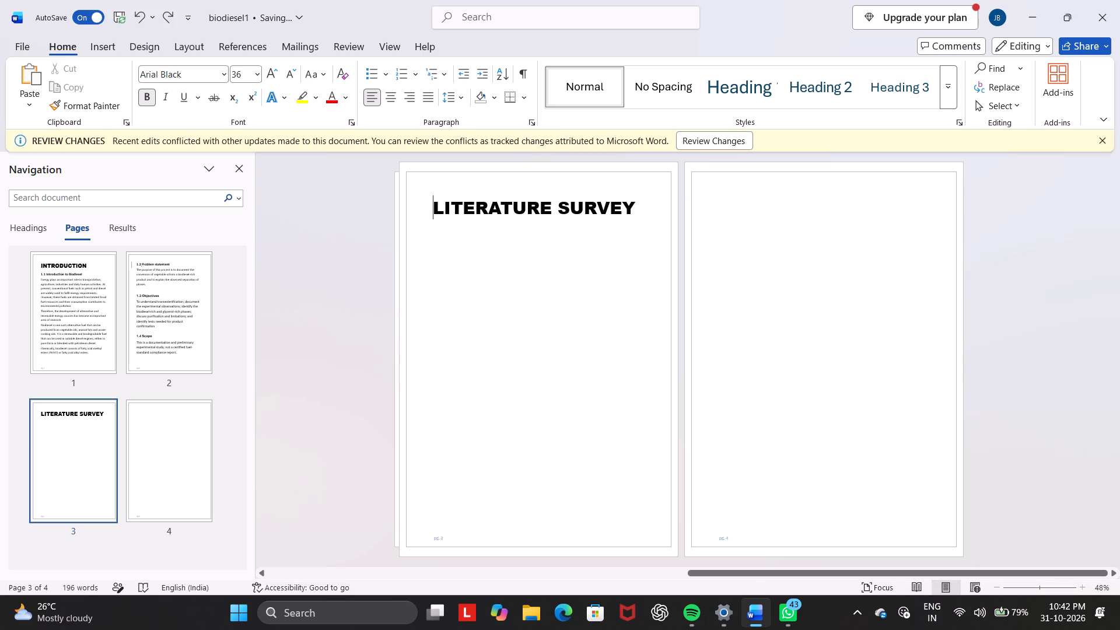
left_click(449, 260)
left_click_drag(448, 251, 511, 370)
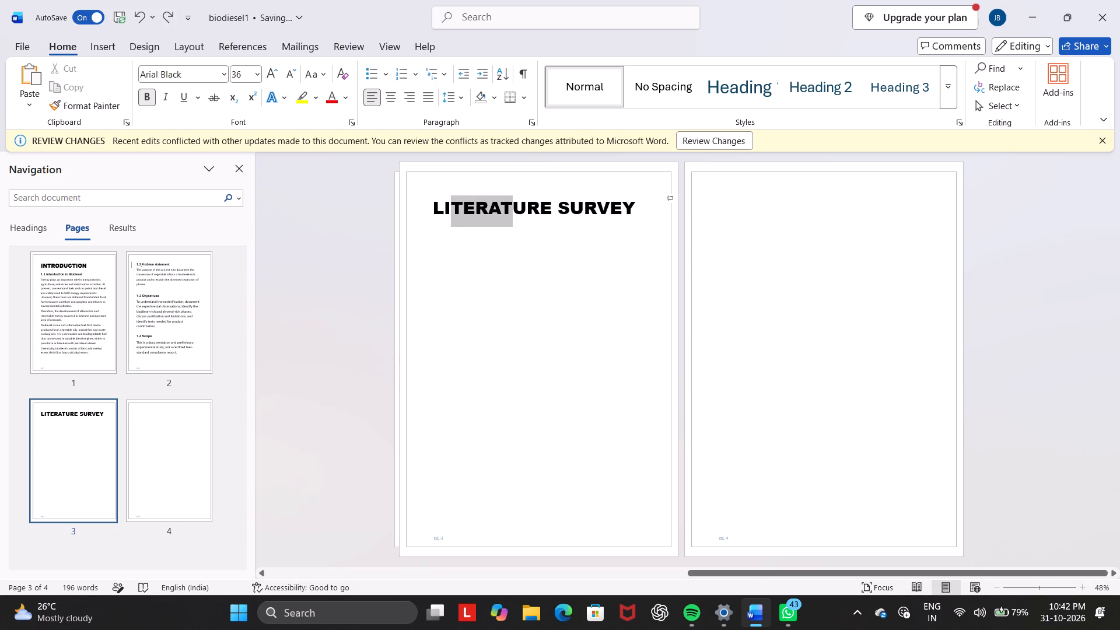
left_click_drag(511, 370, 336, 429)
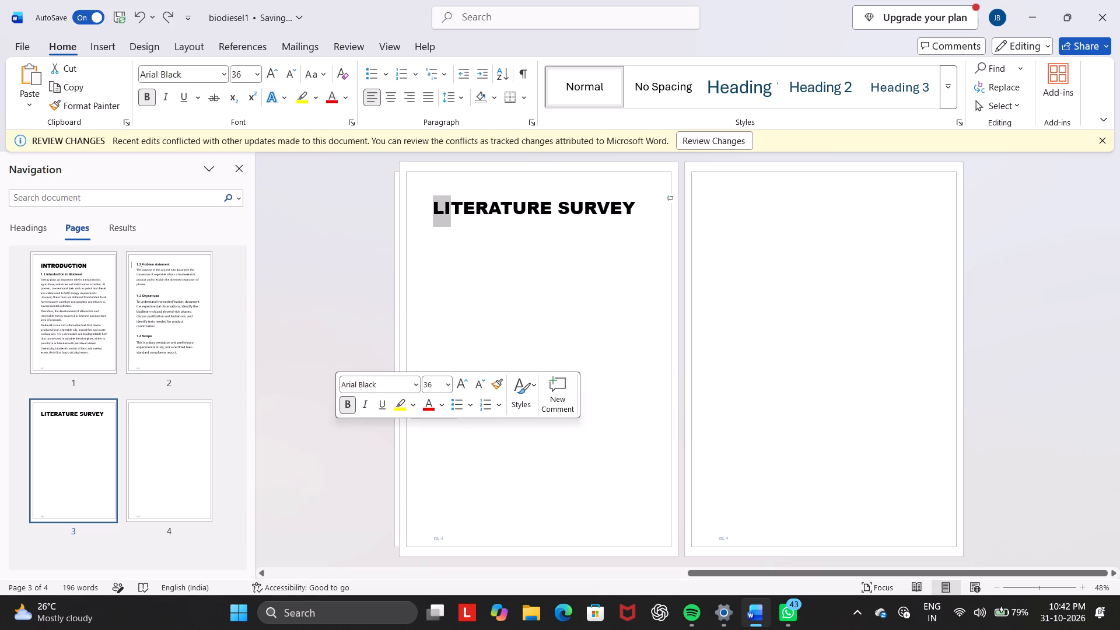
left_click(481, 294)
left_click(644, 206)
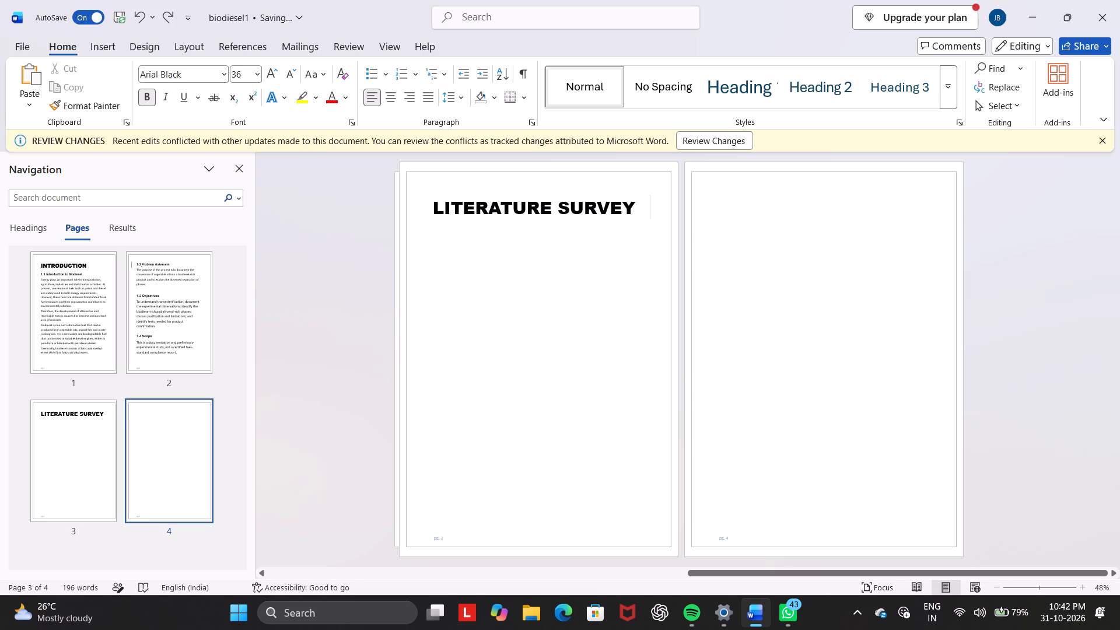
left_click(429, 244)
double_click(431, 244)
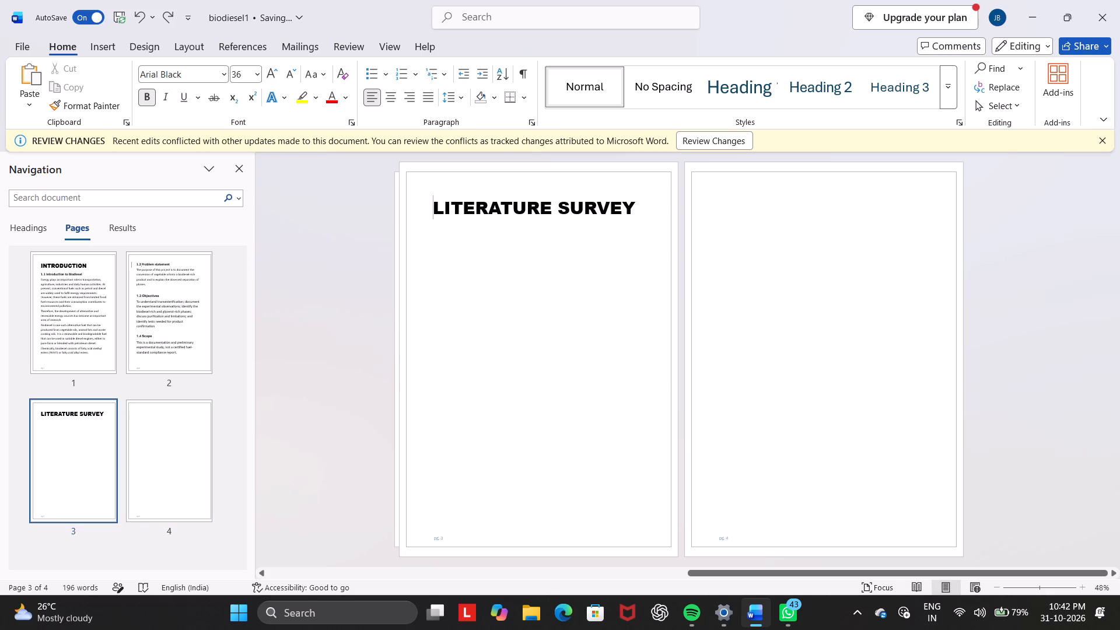
Delete the blank fourth page and place the cursor on the empty line beneath the LITERATURE SURVEY heading.
left_click(161, 418)
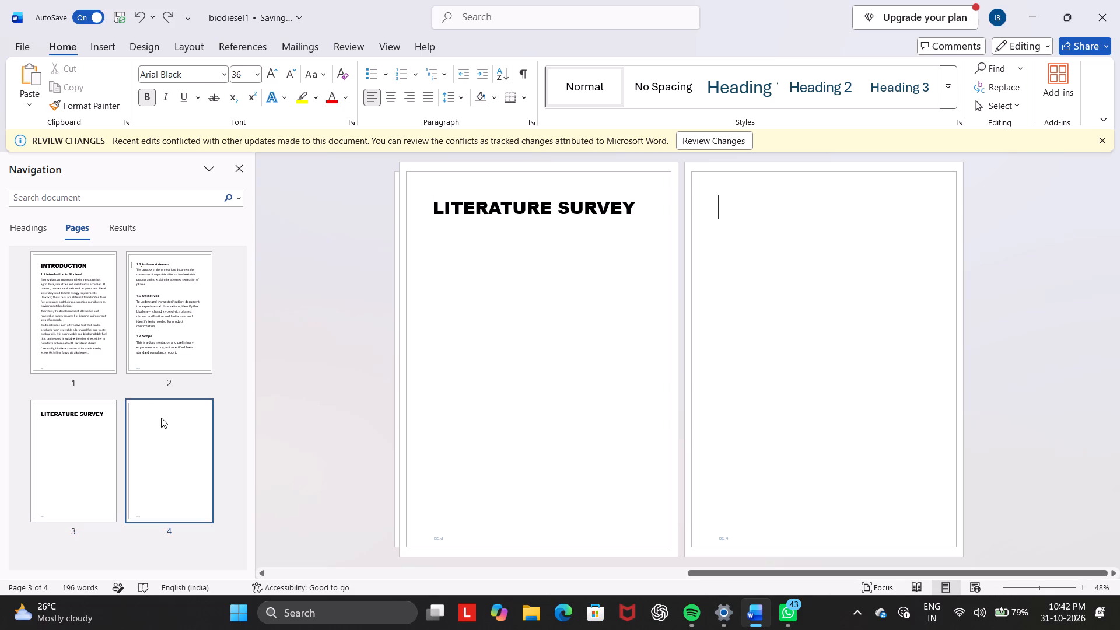
key("BackSpace")
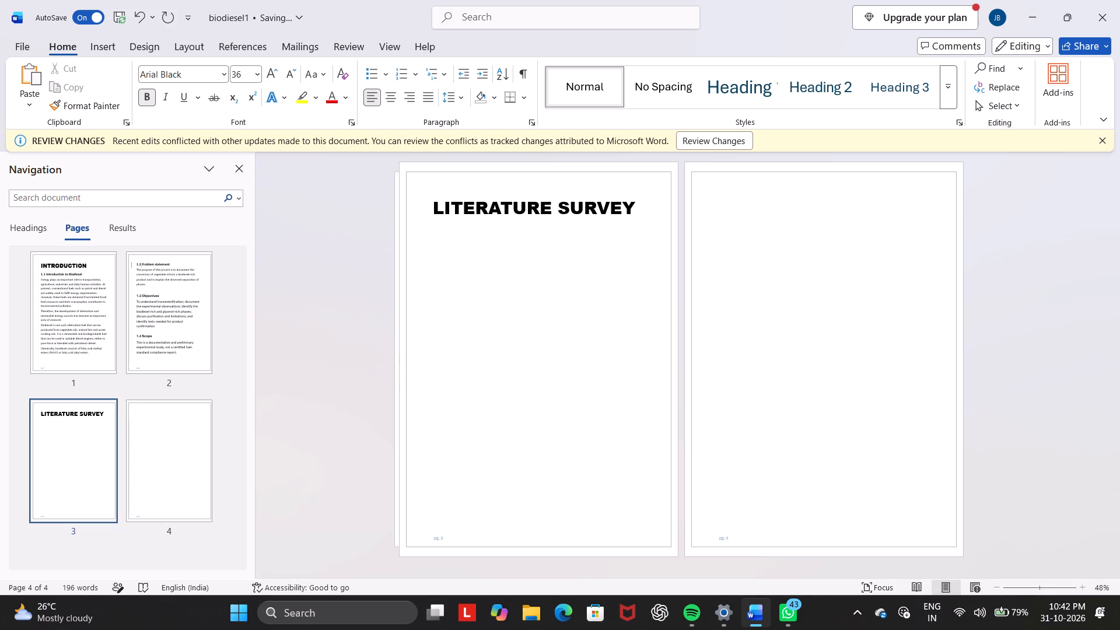
key("BackSpace")
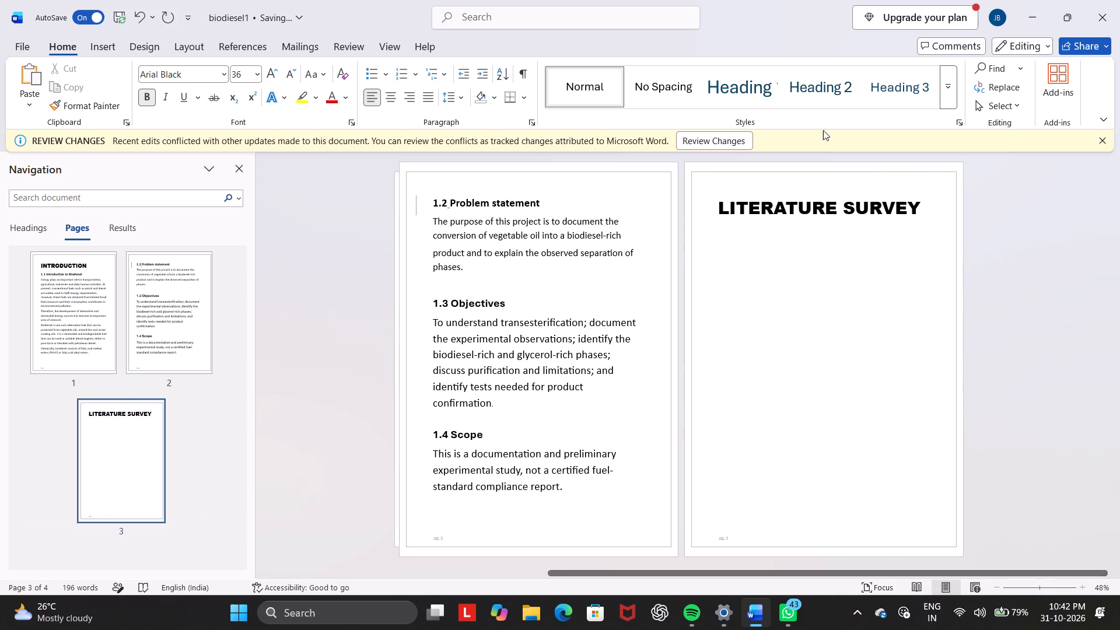
left_click(726, 242)
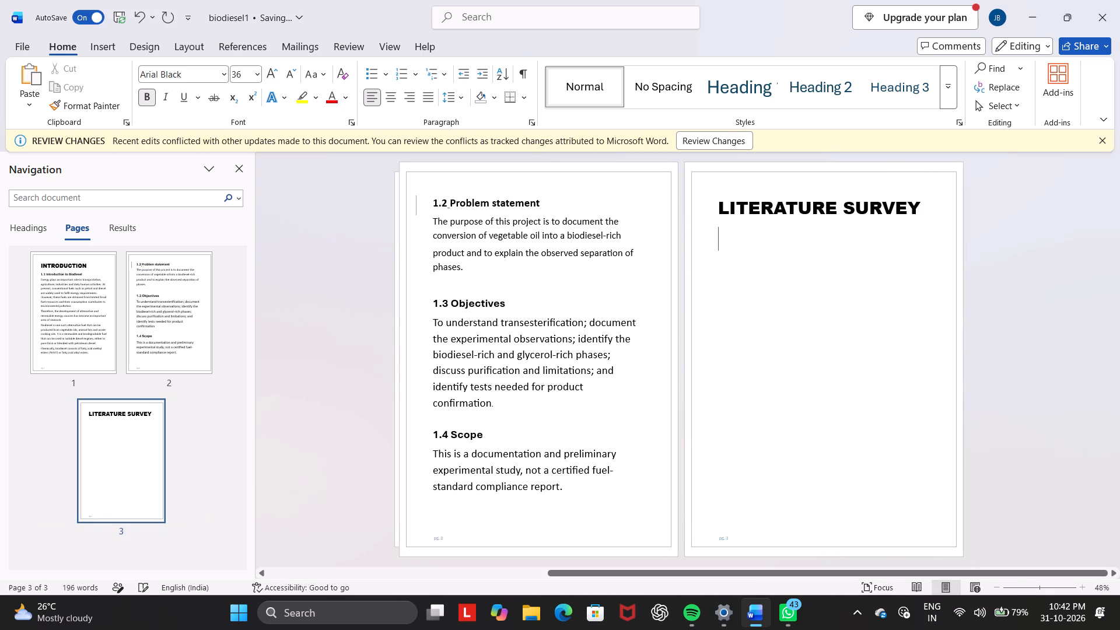
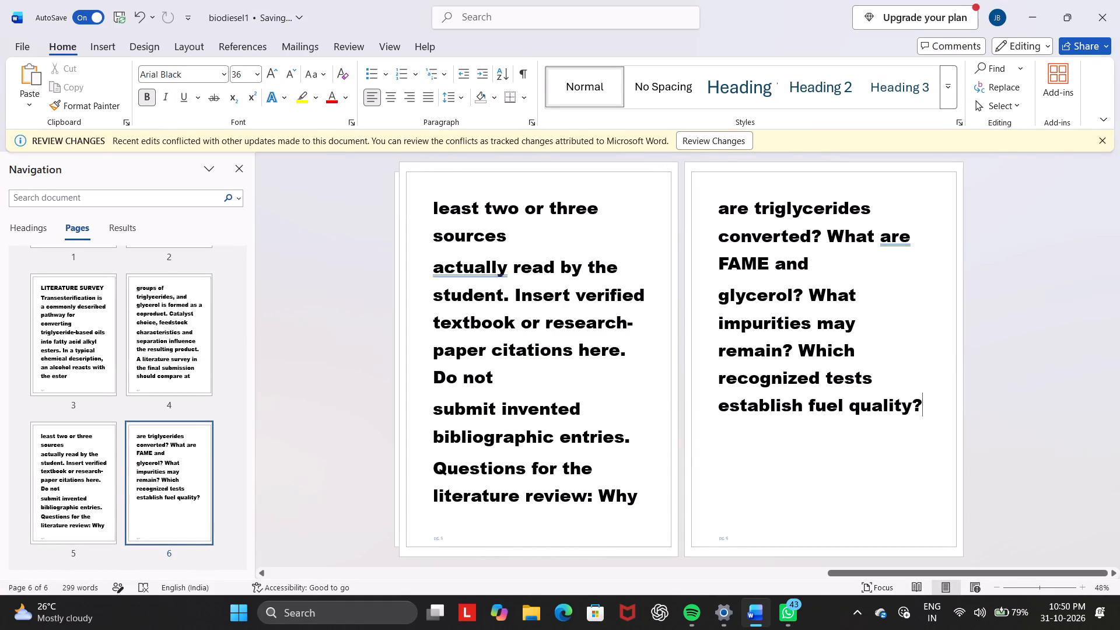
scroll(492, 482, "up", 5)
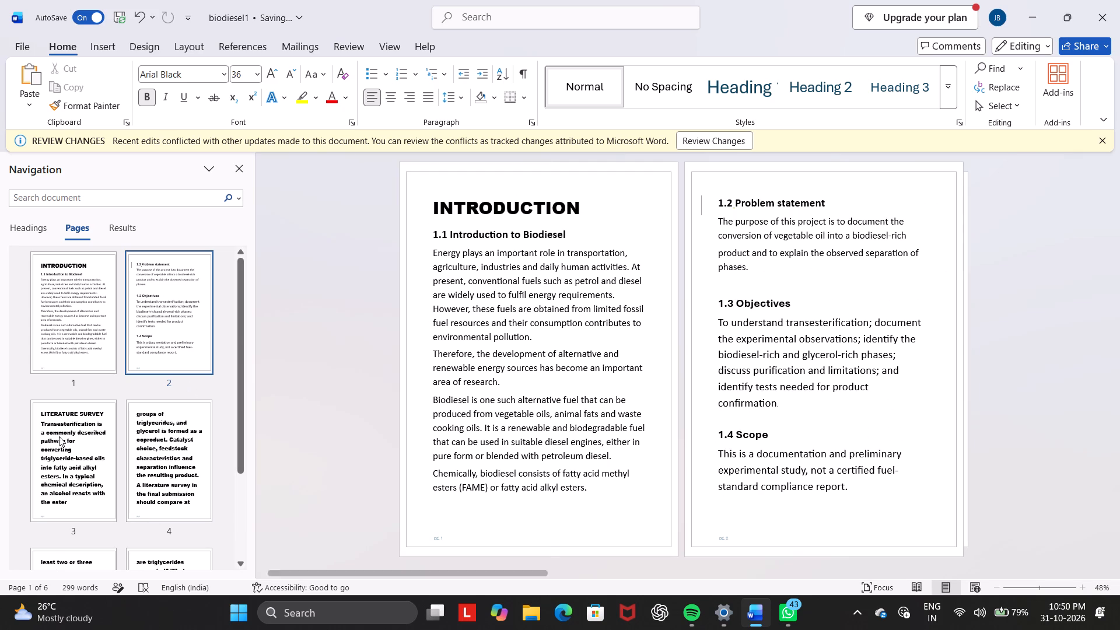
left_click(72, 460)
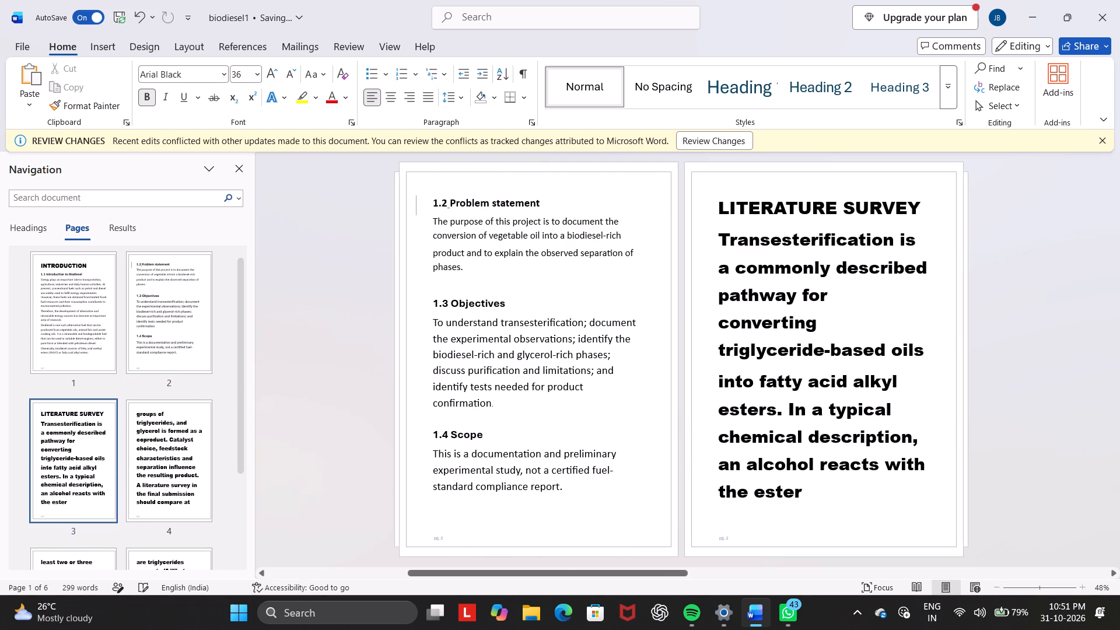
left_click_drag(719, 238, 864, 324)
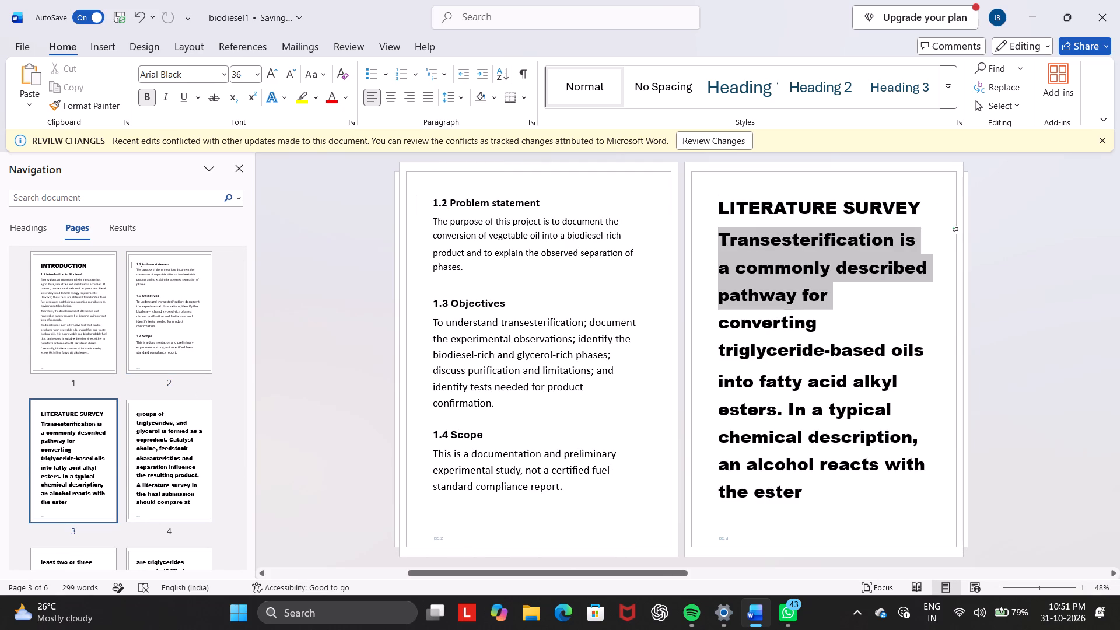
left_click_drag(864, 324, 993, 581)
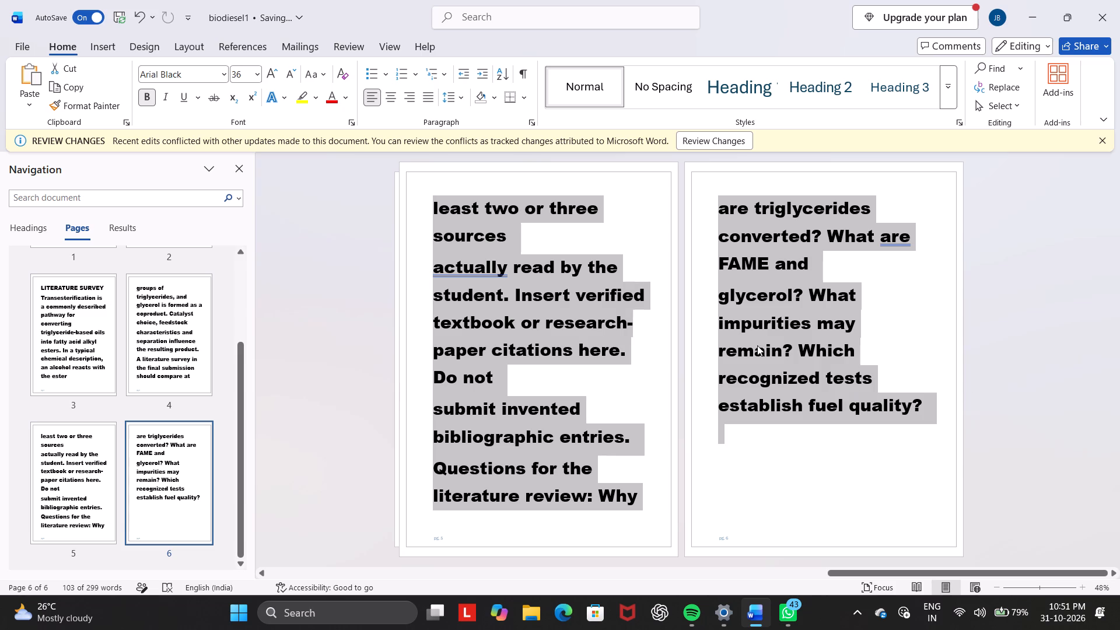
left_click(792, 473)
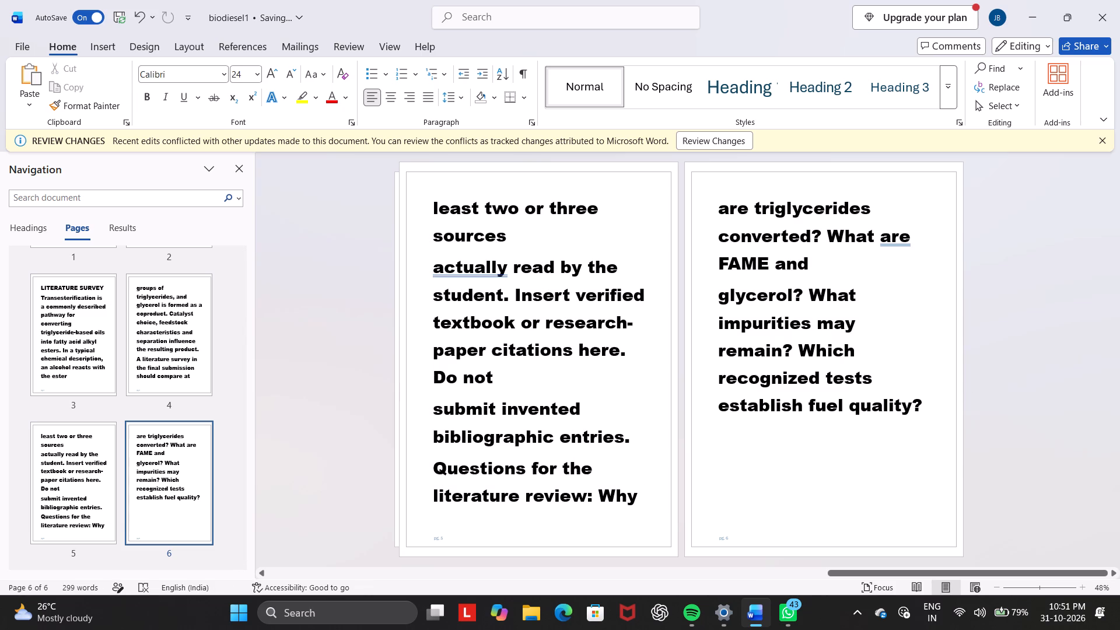
Format the text below the LITERATURE SURVEY heading, through "Questions for the literature review: Why", as Calibri, size 24, not bold.
left_click(65, 317)
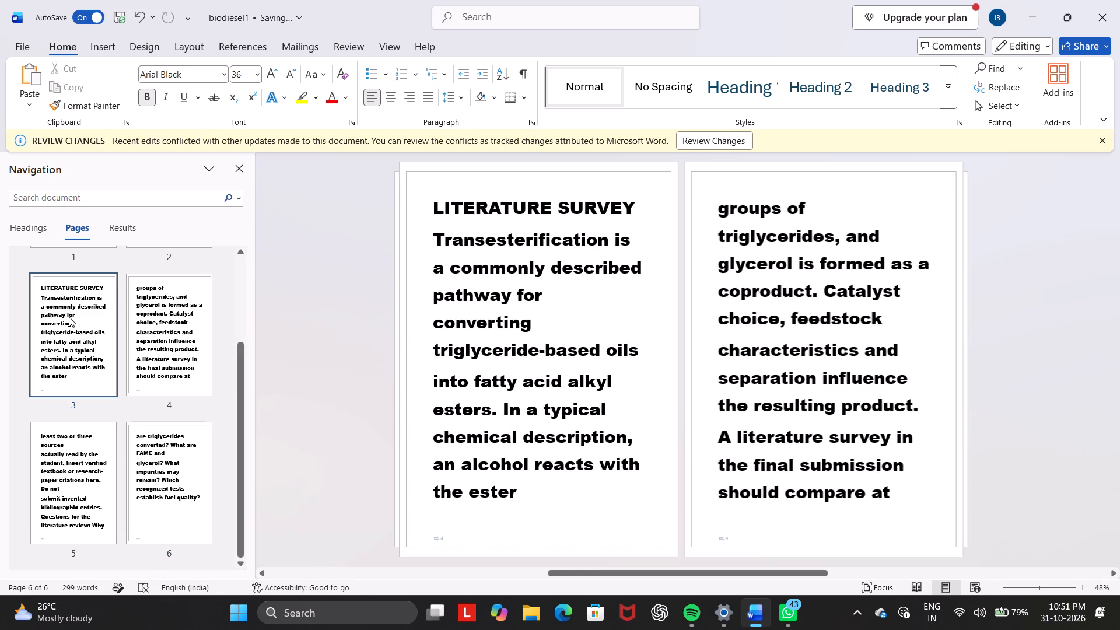
left_click(198, 247)
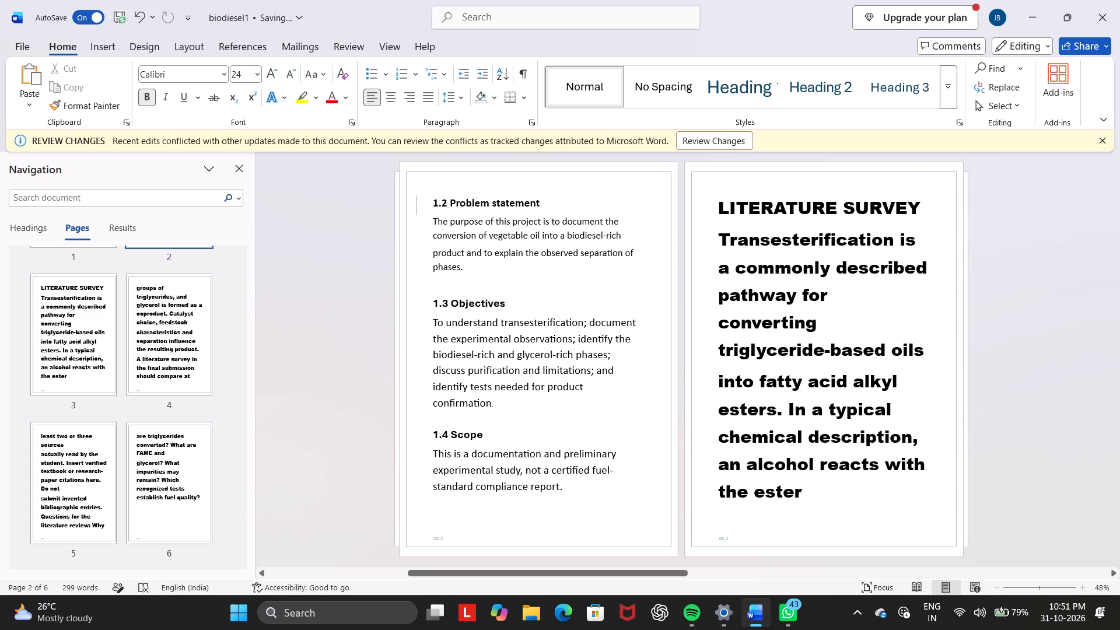
left_click_drag(712, 233, 956, 506)
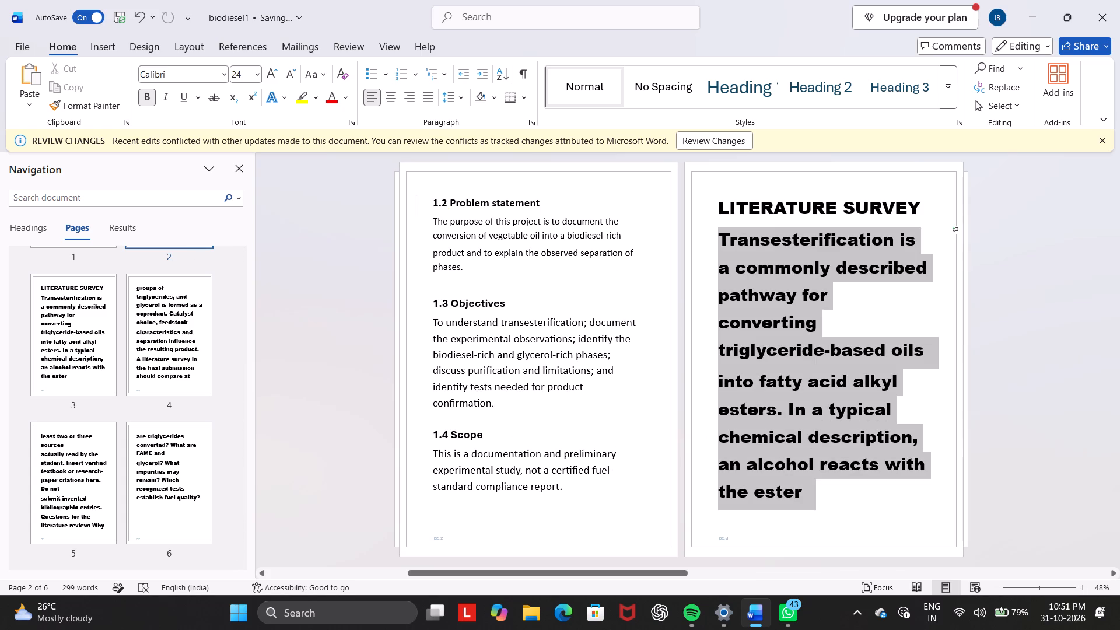
left_click_drag(956, 506, 1004, 550)
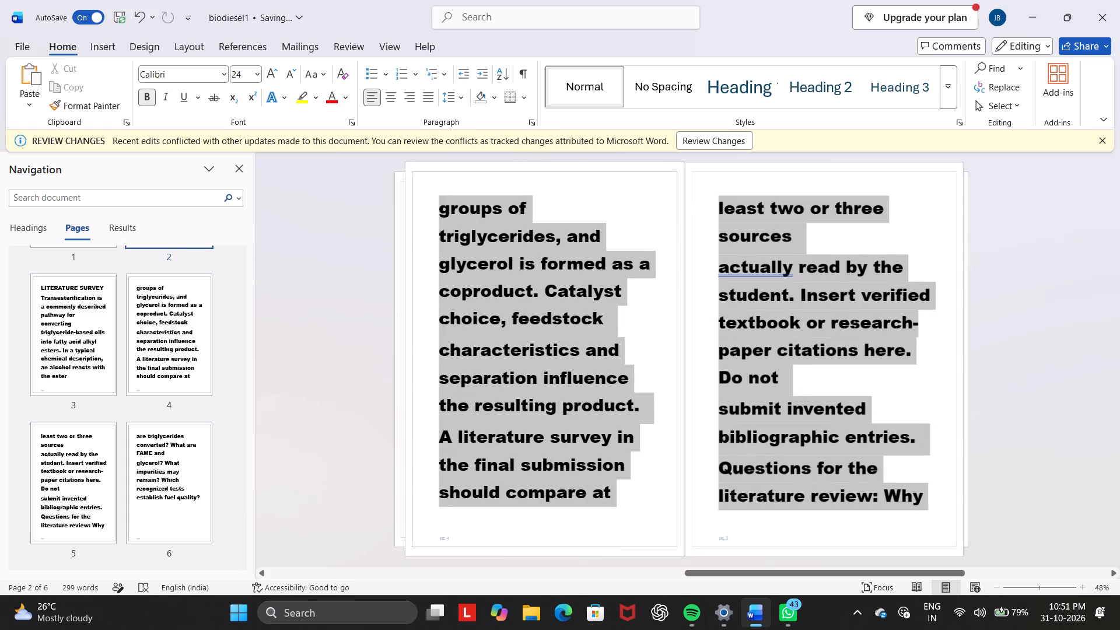
left_click_drag(1004, 550, 1014, 546)
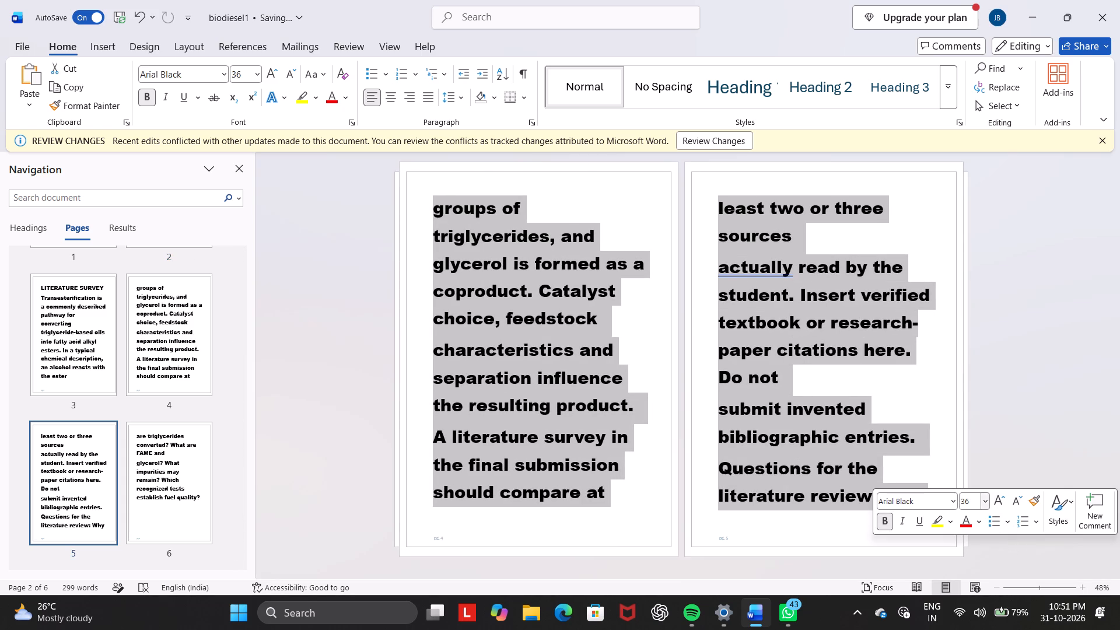
left_click(953, 506)
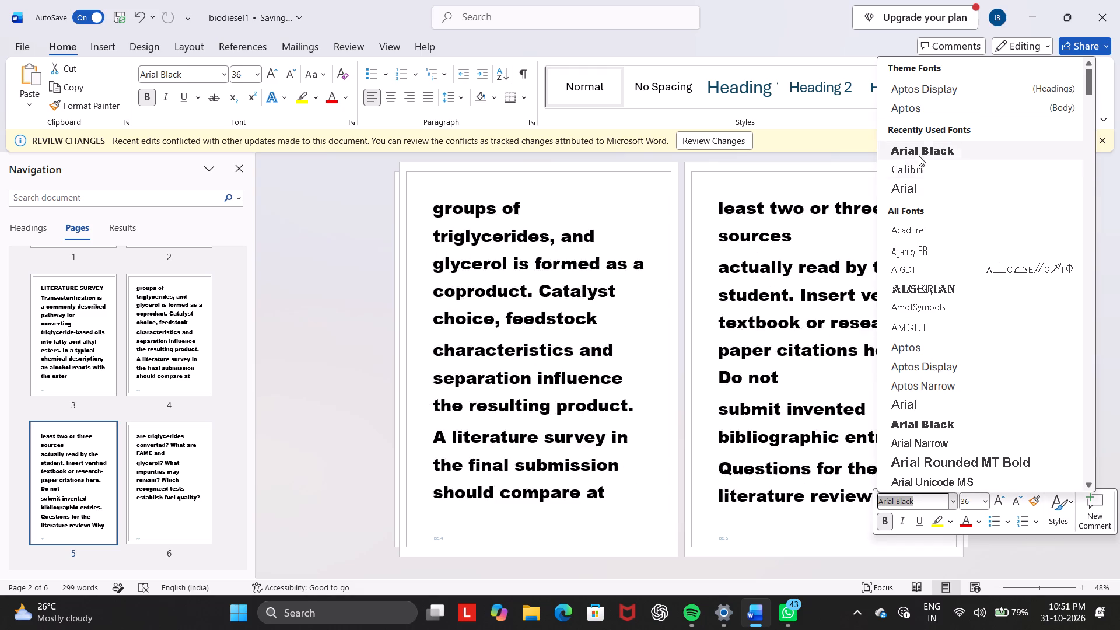
left_click(916, 168)
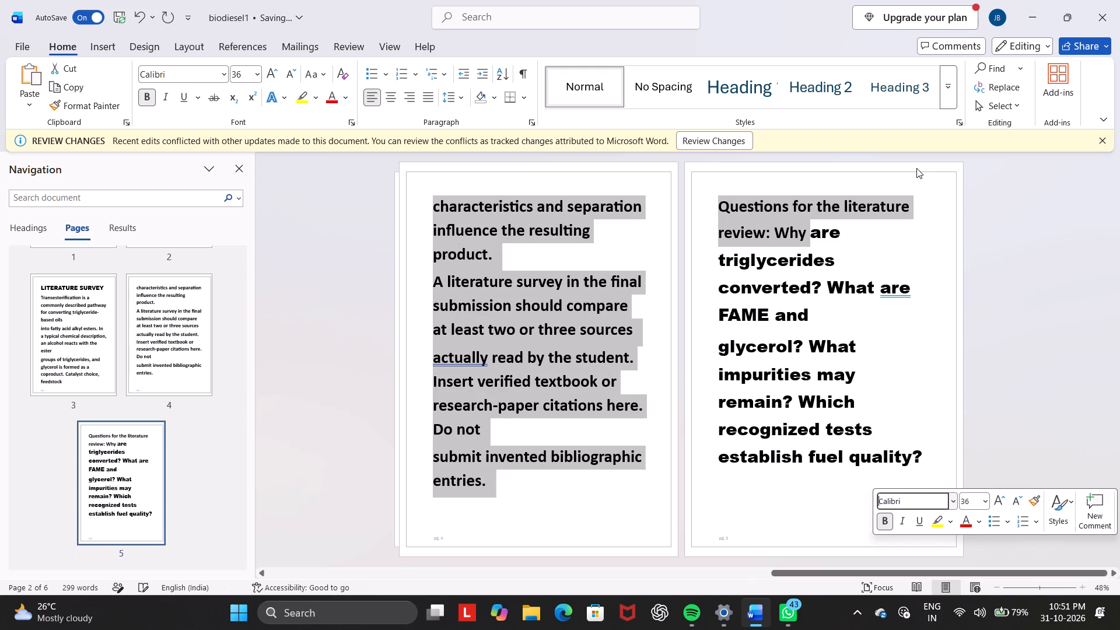
left_click(986, 495)
left_click(984, 396)
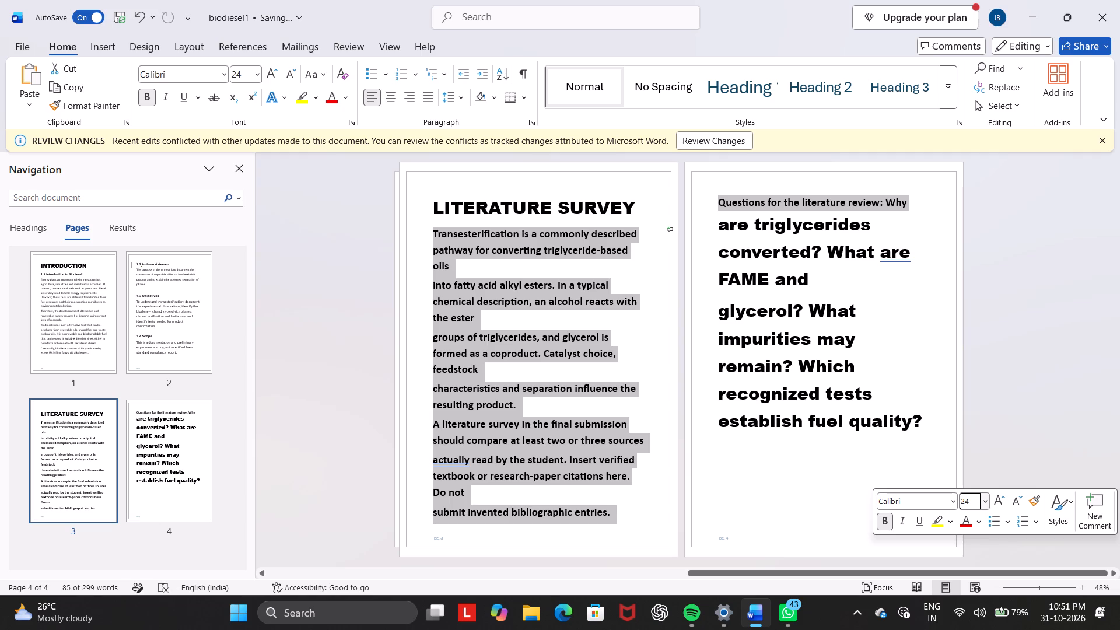
left_click(881, 525)
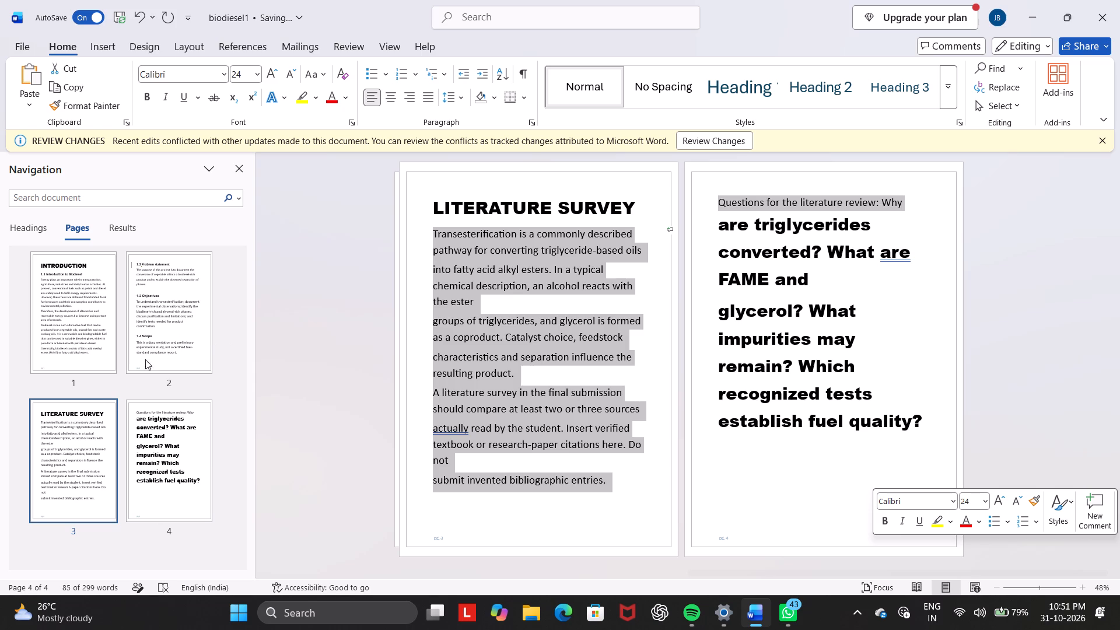
Format the remaining review questions, from "are triglycerides converted?" to the end of the document, as Calibri, size 24, not bold.
left_click(64, 450)
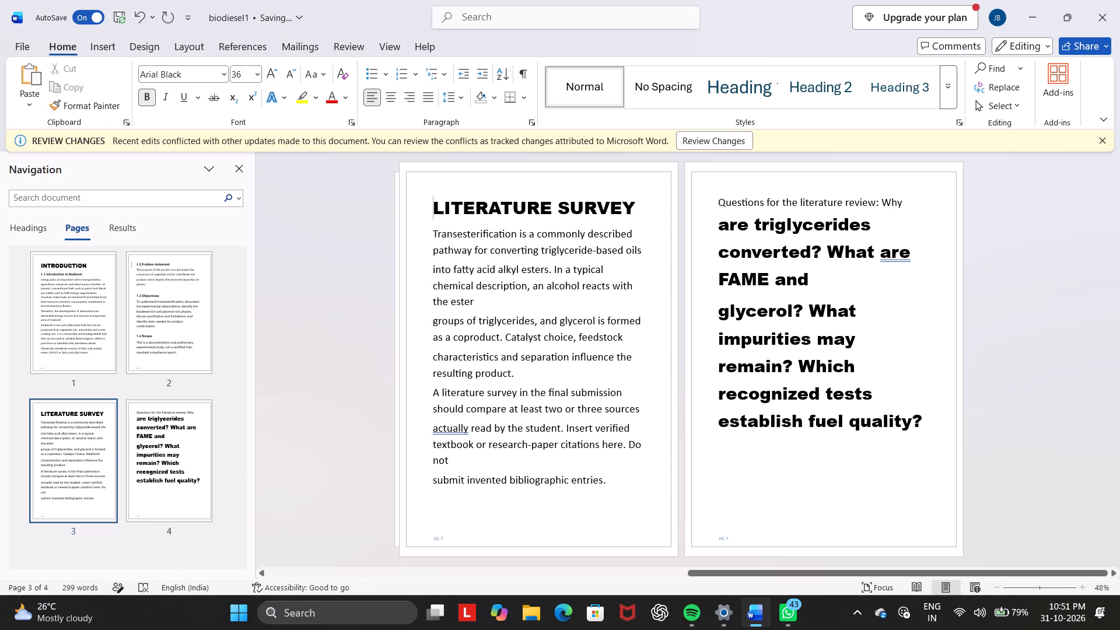
left_click_drag(722, 224, 936, 466)
left_click(952, 420)
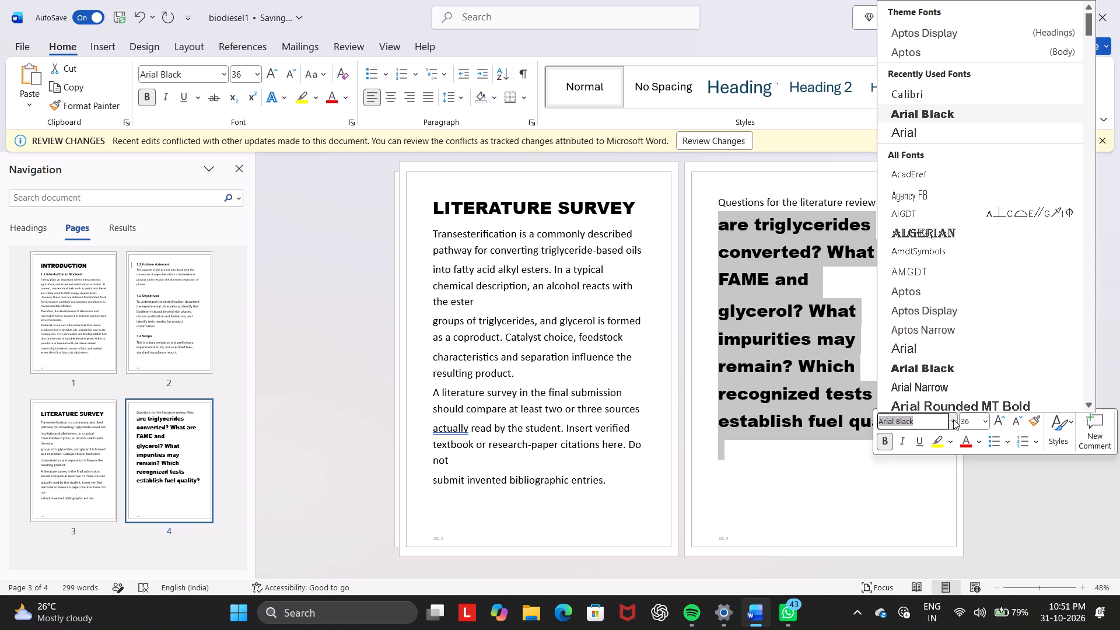
left_click(924, 87)
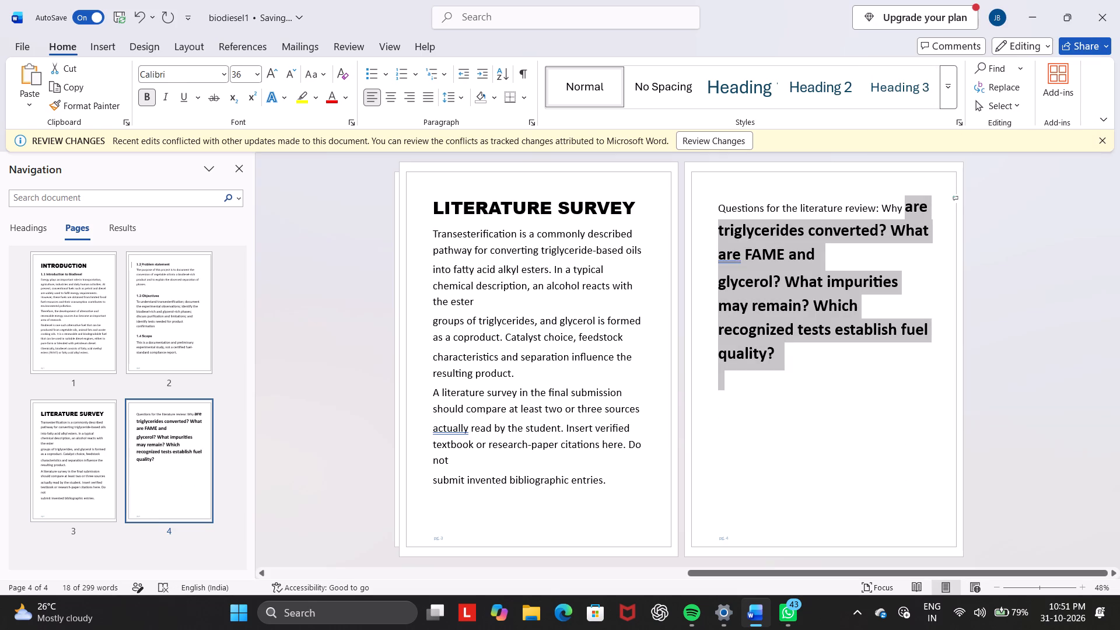
left_click_drag(720, 204, 930, 480)
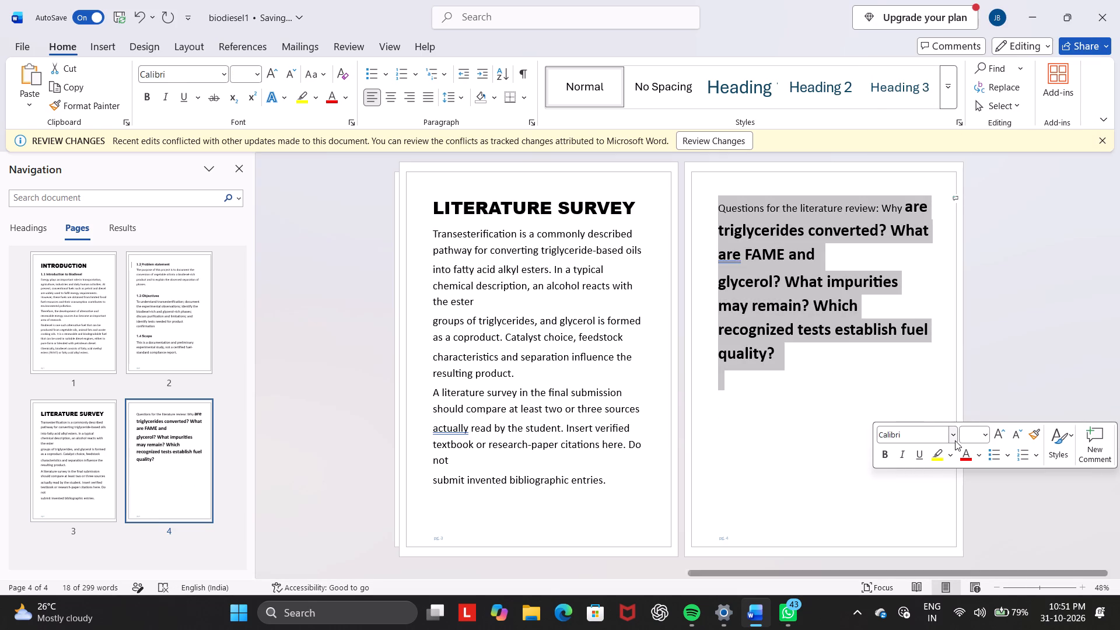
left_click(954, 440)
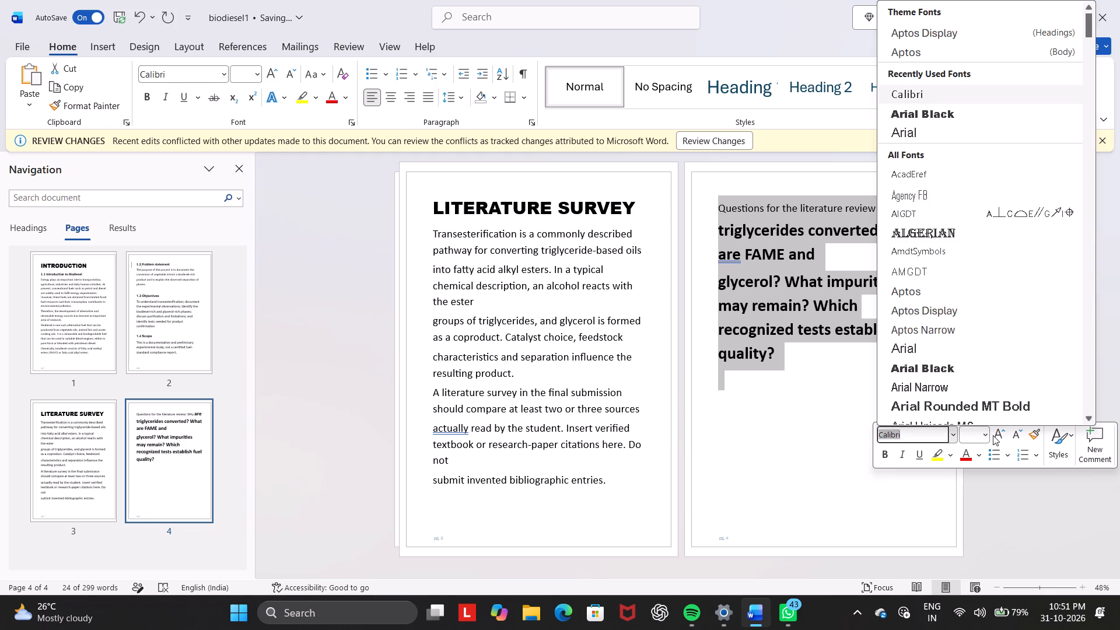
left_click(986, 435)
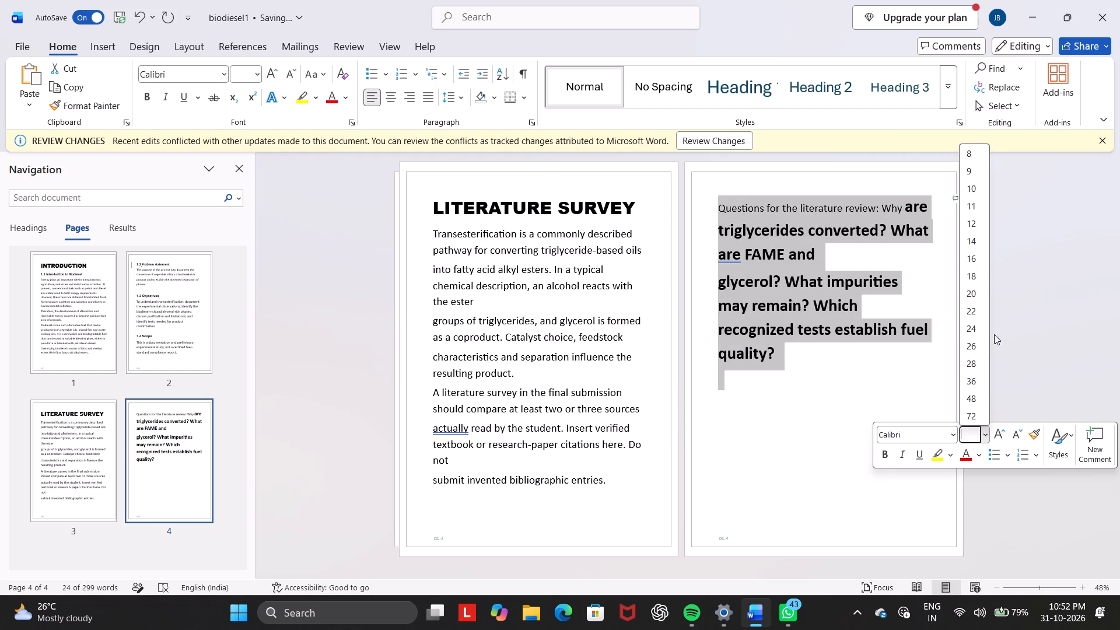
left_click(977, 325)
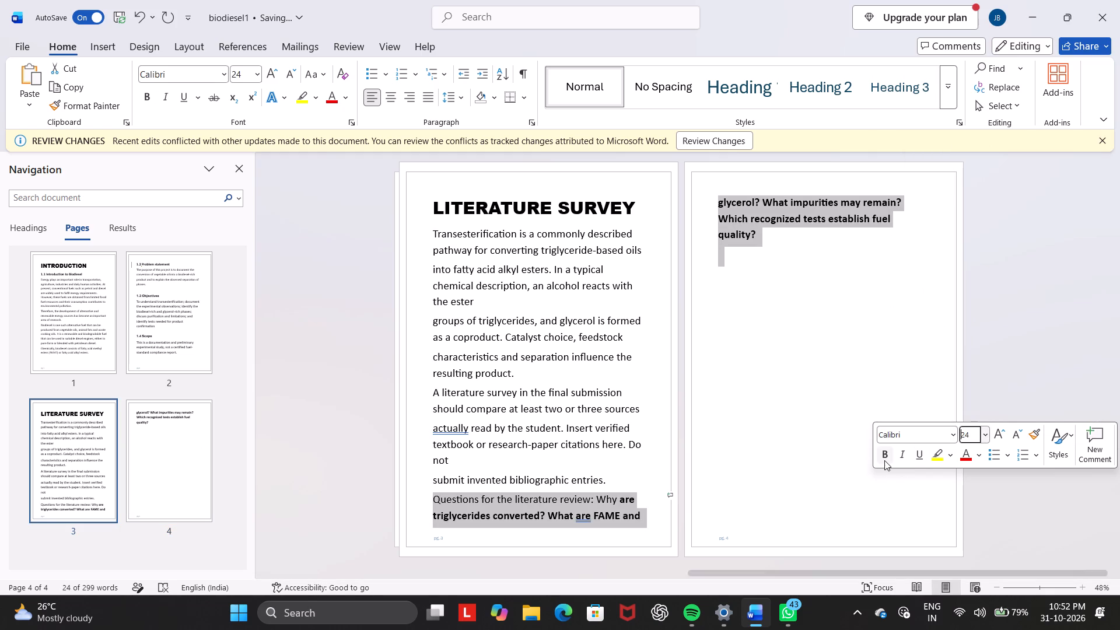
left_click(884, 460)
left_click(885, 457)
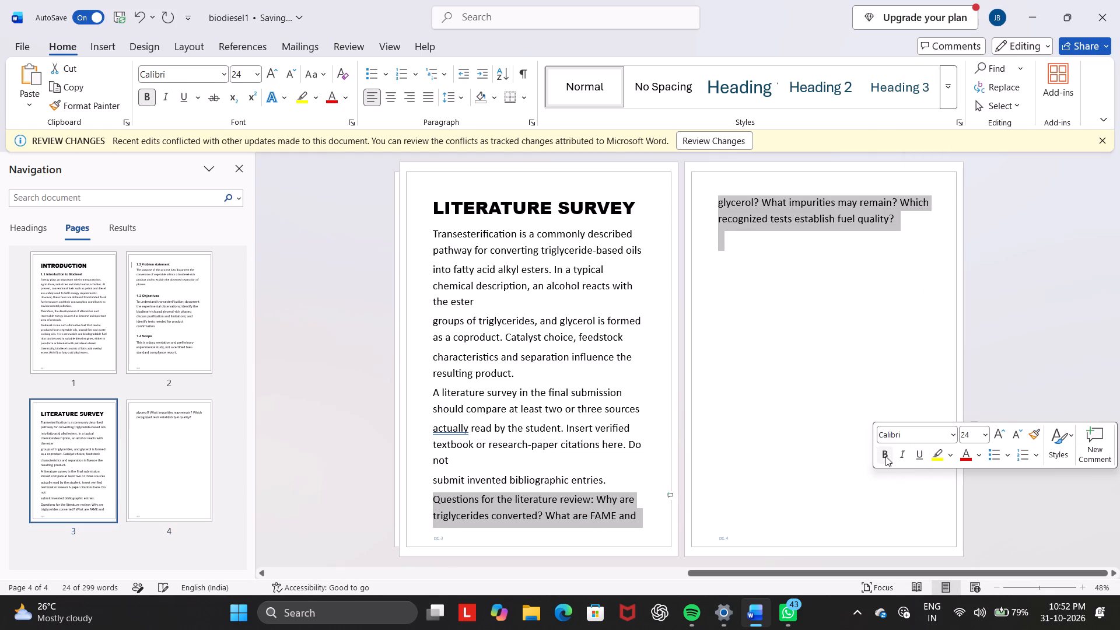
left_click(828, 316)
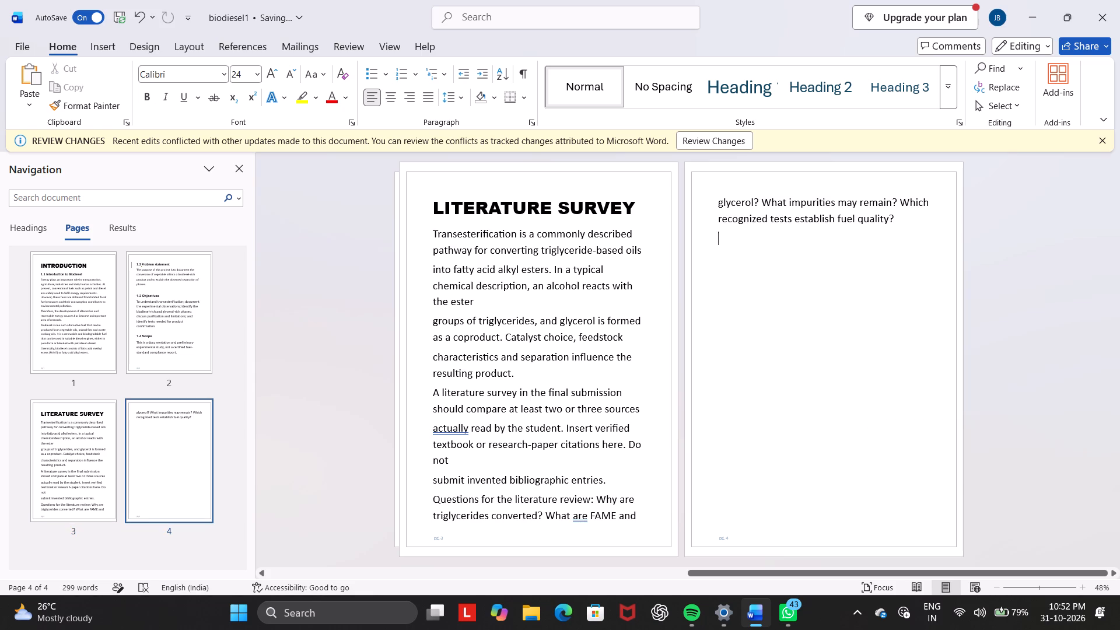
Review the INTRODUCTION chapter's pages and compare their text formatting and layout with the LITERATURE SURVEY page.
left_click(176, 314)
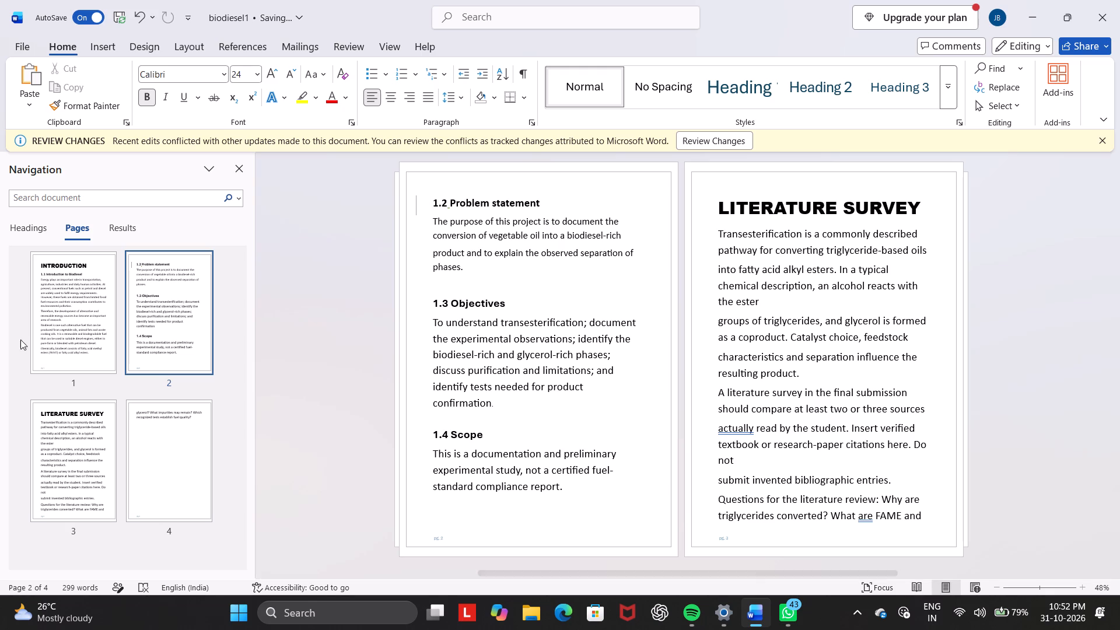
left_click(53, 325)
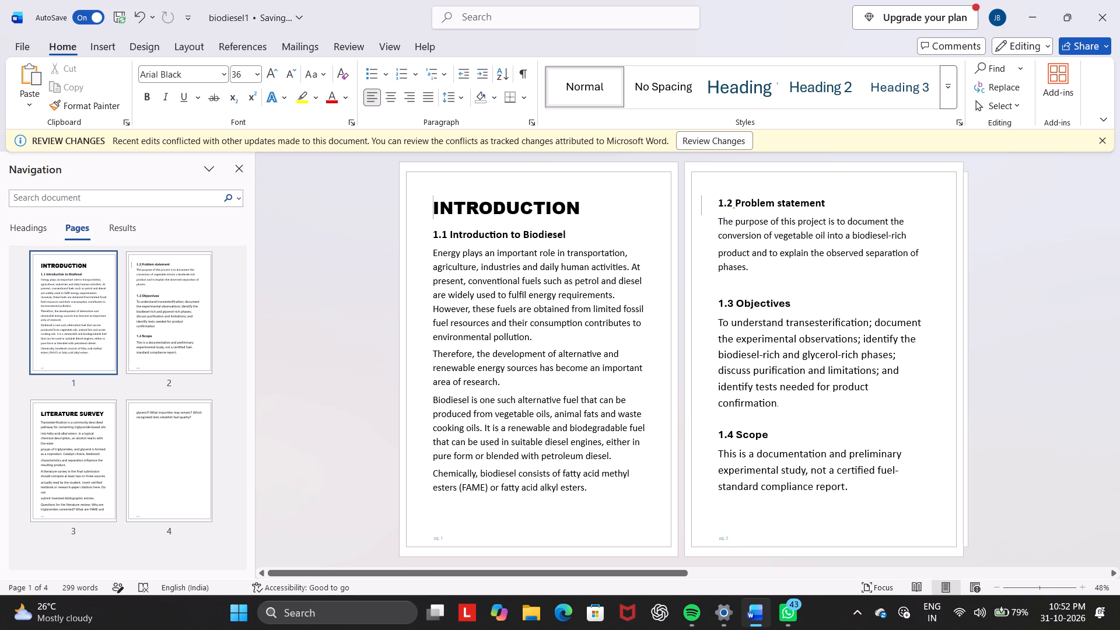
left_click_drag(717, 198, 843, 544)
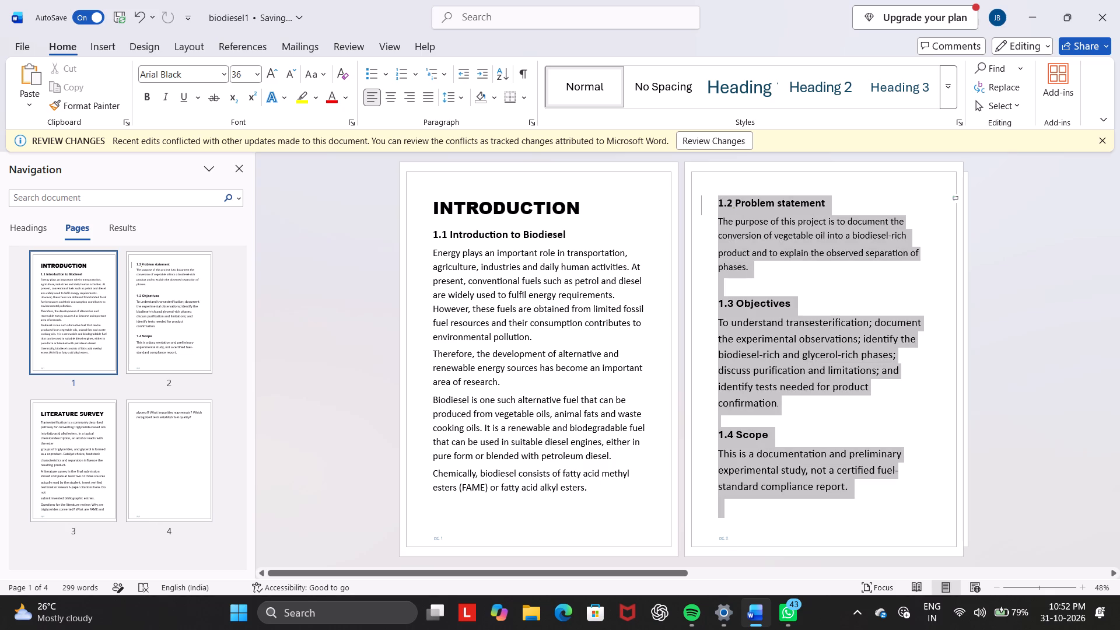
left_click_drag(843, 544, 935, 187)
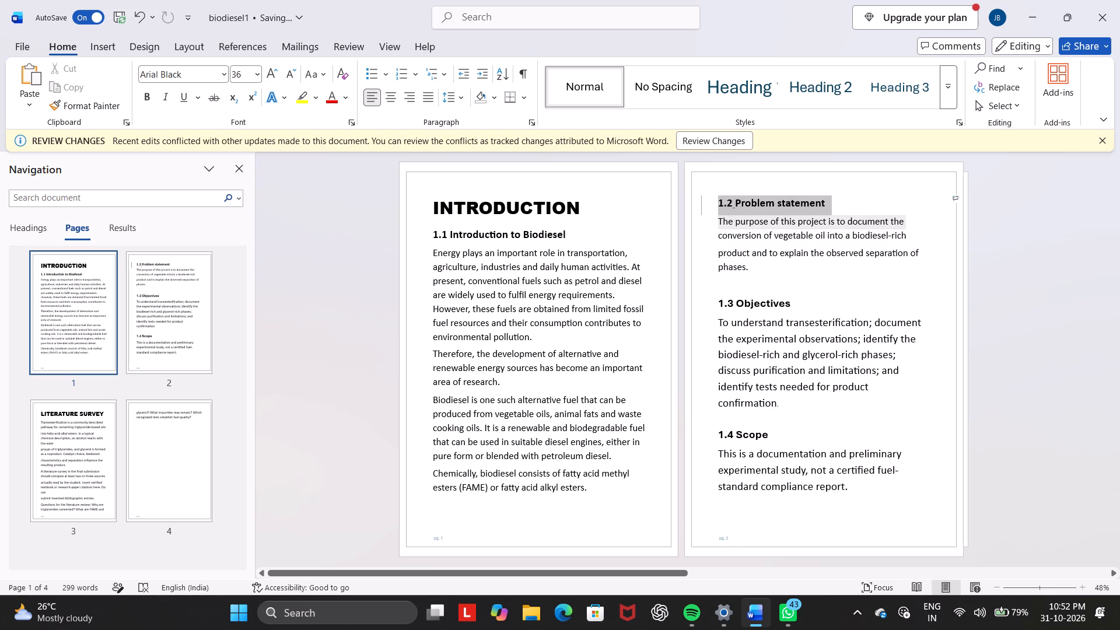
left_click_drag(935, 187, 930, 172)
left_click(919, 192)
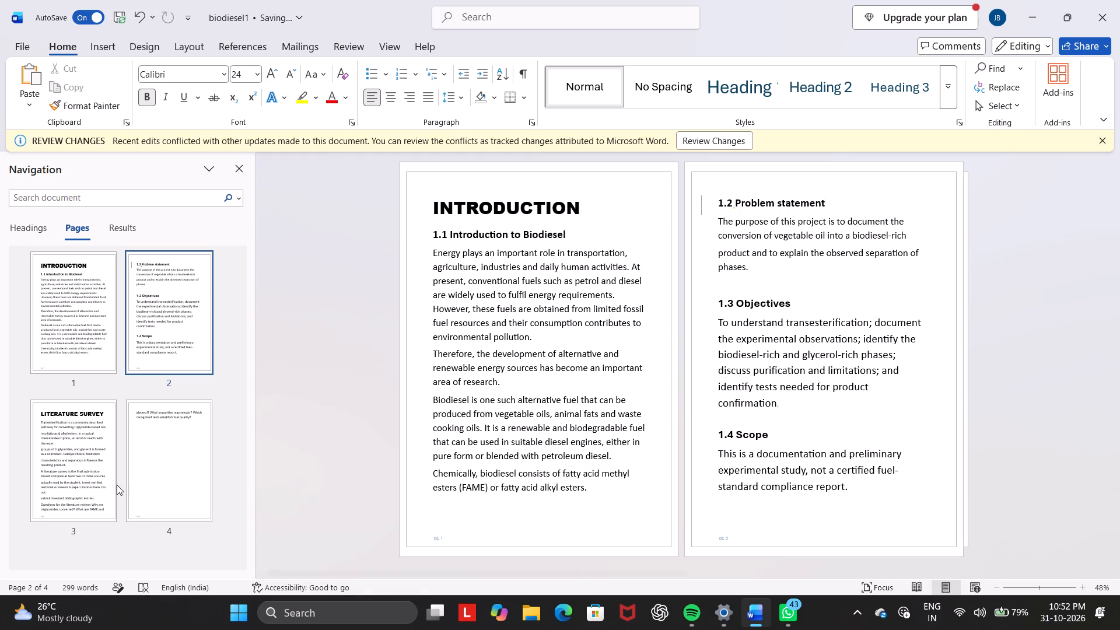
left_click_drag(74, 475, 86, 480)
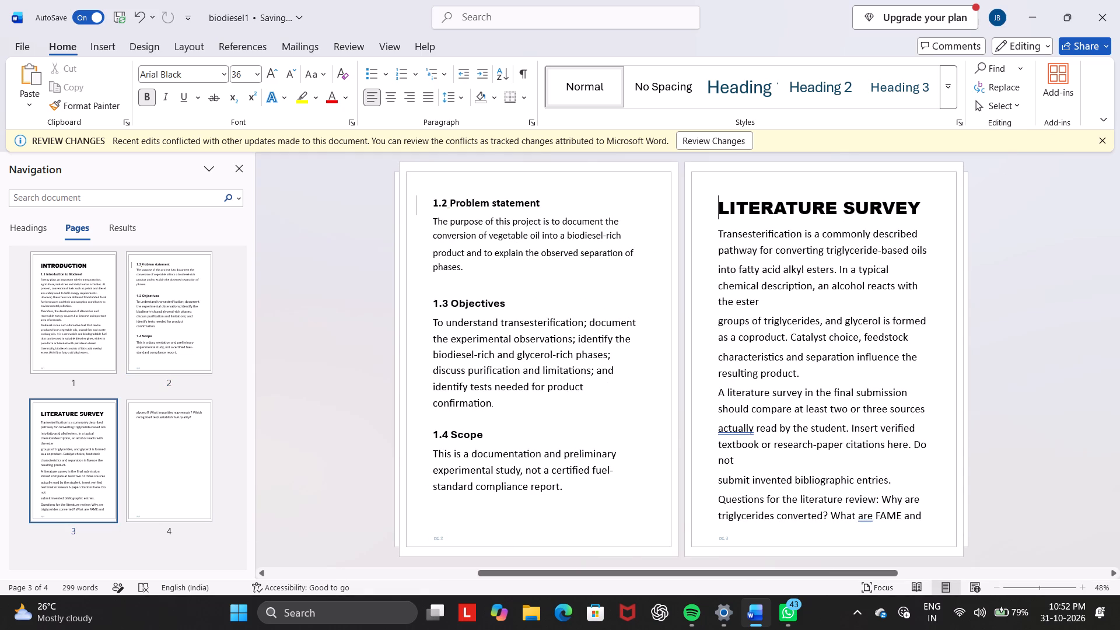
left_click(51, 321)
Join the split lines starting "groups of triglycerides" and "characteristics and separation" to the text before them, separated by a space.
left_click(75, 435)
left_click(715, 318)
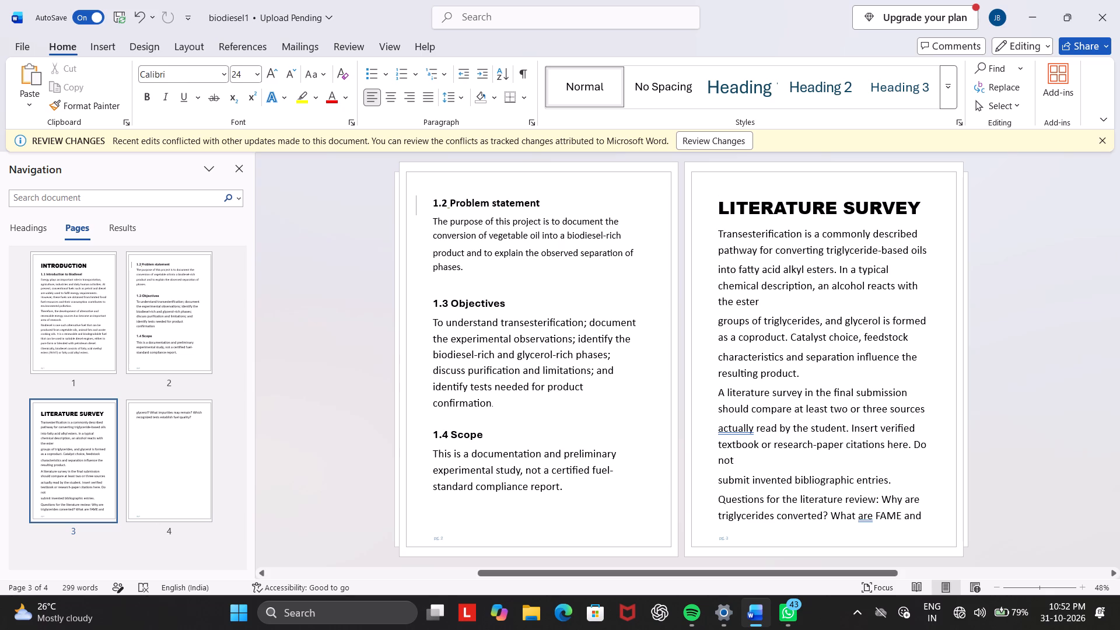
key("BackSpace")
key("space")
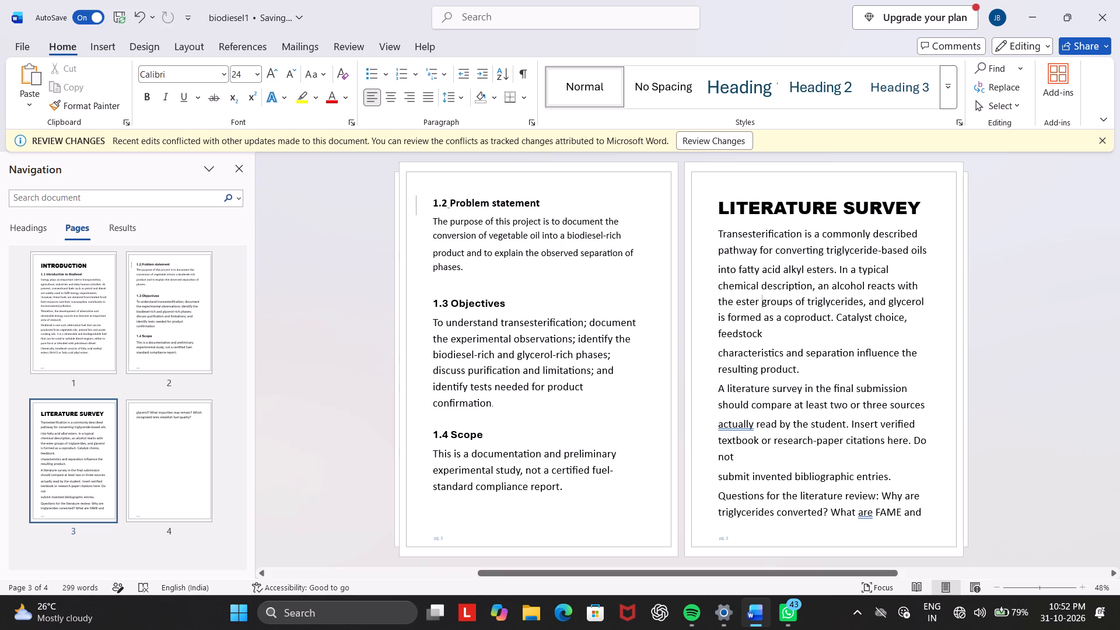
left_click(717, 352)
key("BackSpace")
key("space")
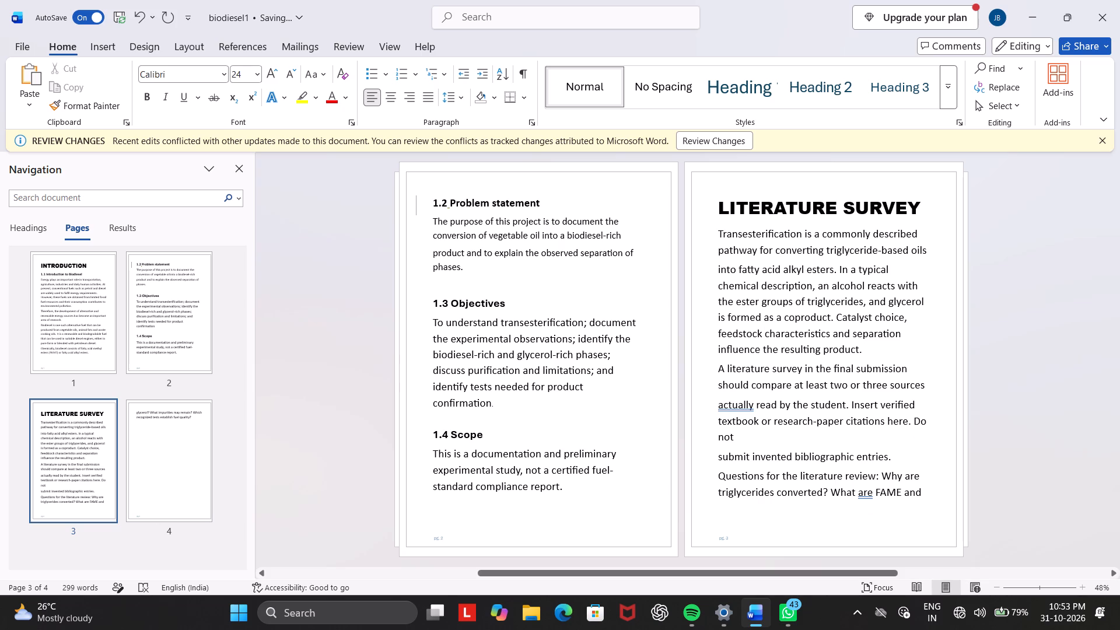
Insert an empty line after the Literature Survey paragraph ending "influence the resulting product.".
left_click(877, 348)
key("Return")
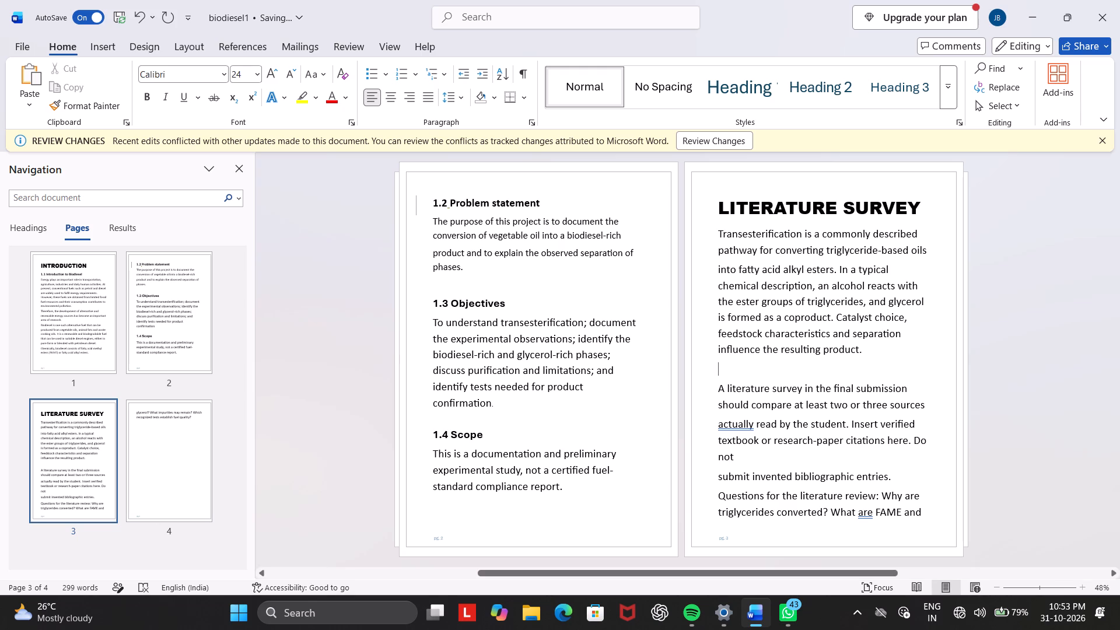
Join the split line starting "submit invented bibliographic entries" to the text before it, separated by a space.
left_click_drag(720, 481, 735, 478)
left_click_drag(720, 478, 715, 479)
key("BackSpace")
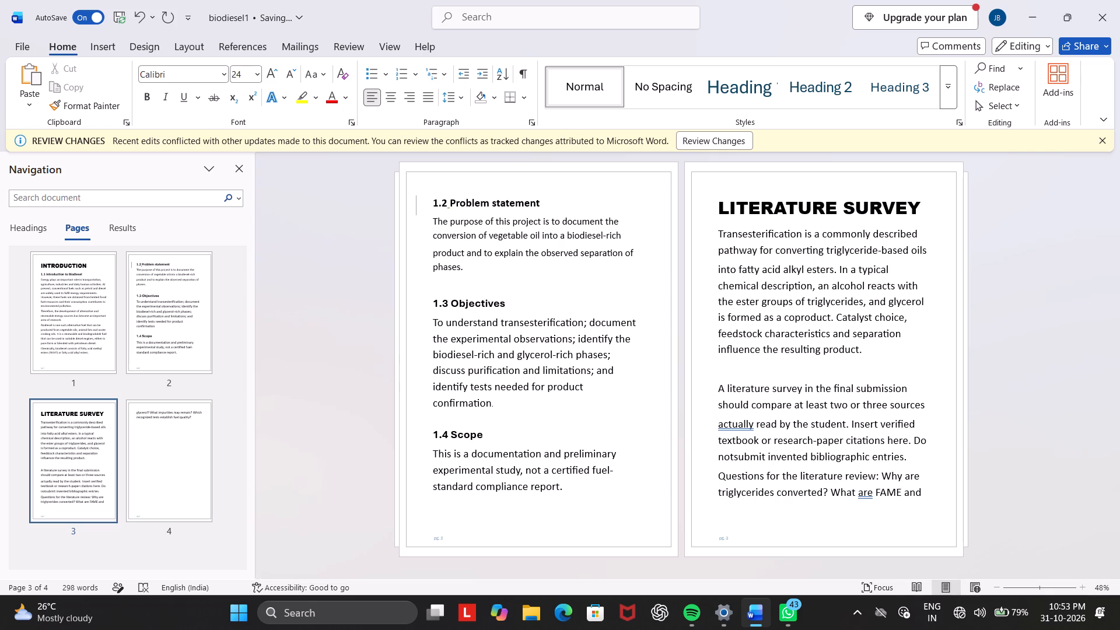
key("space")
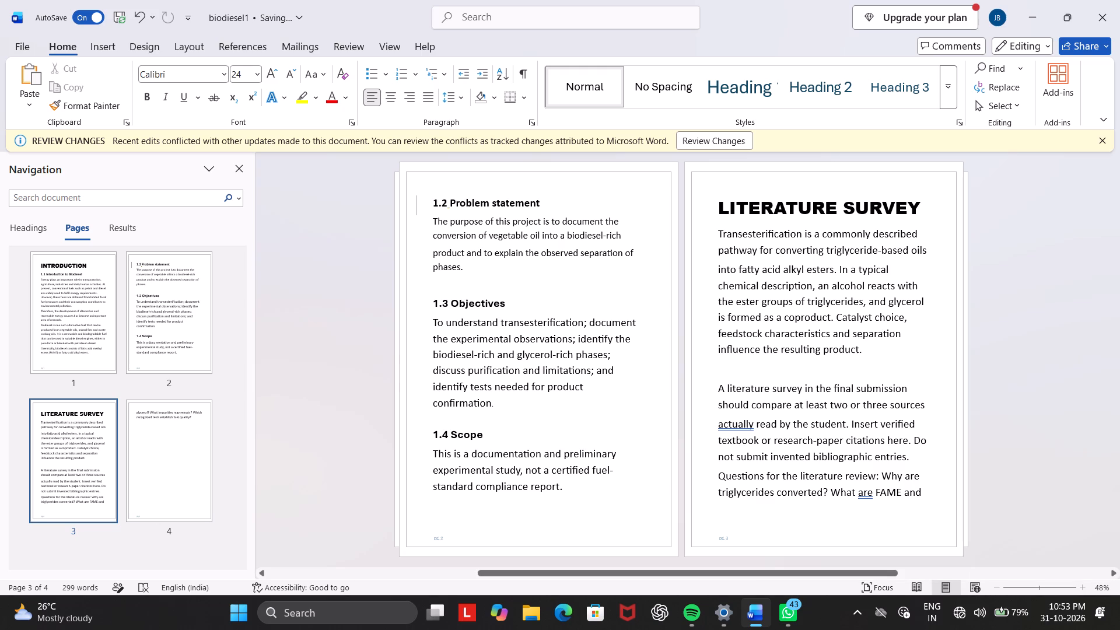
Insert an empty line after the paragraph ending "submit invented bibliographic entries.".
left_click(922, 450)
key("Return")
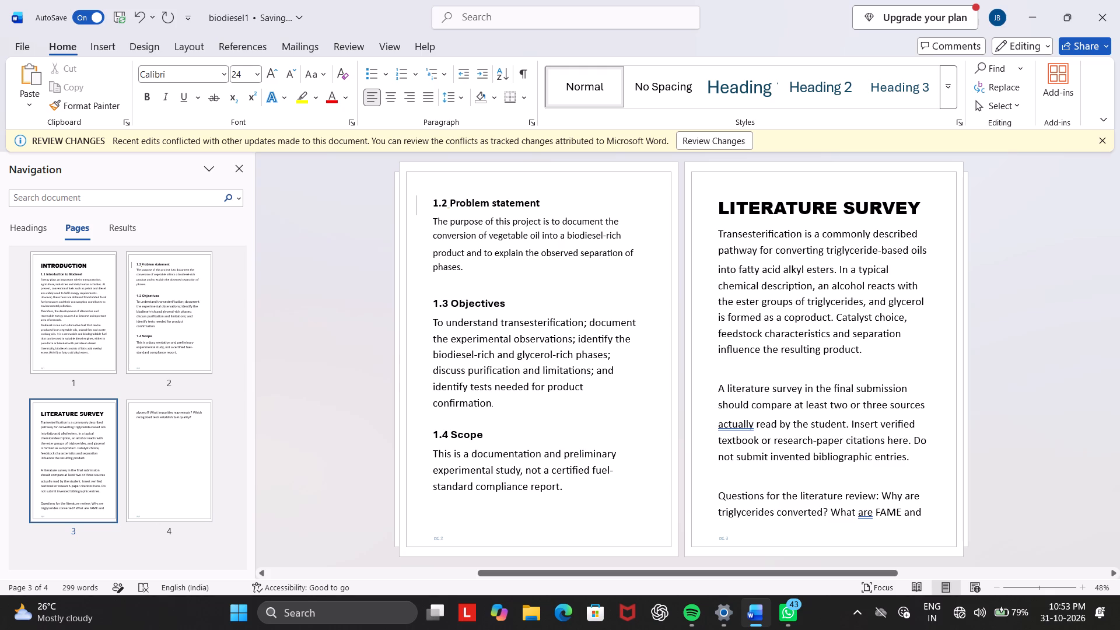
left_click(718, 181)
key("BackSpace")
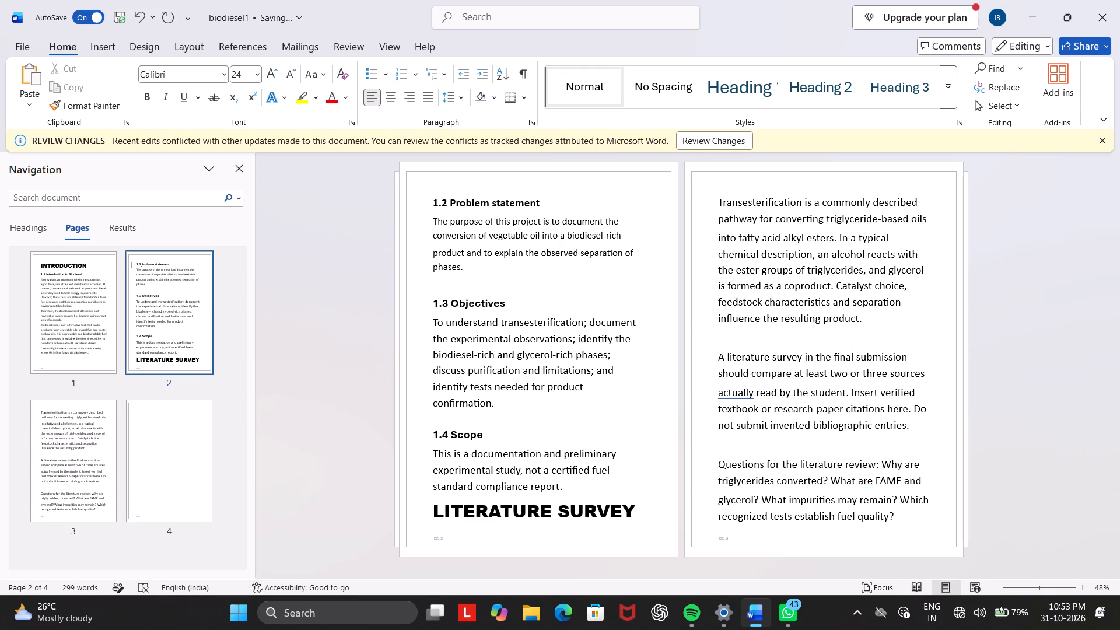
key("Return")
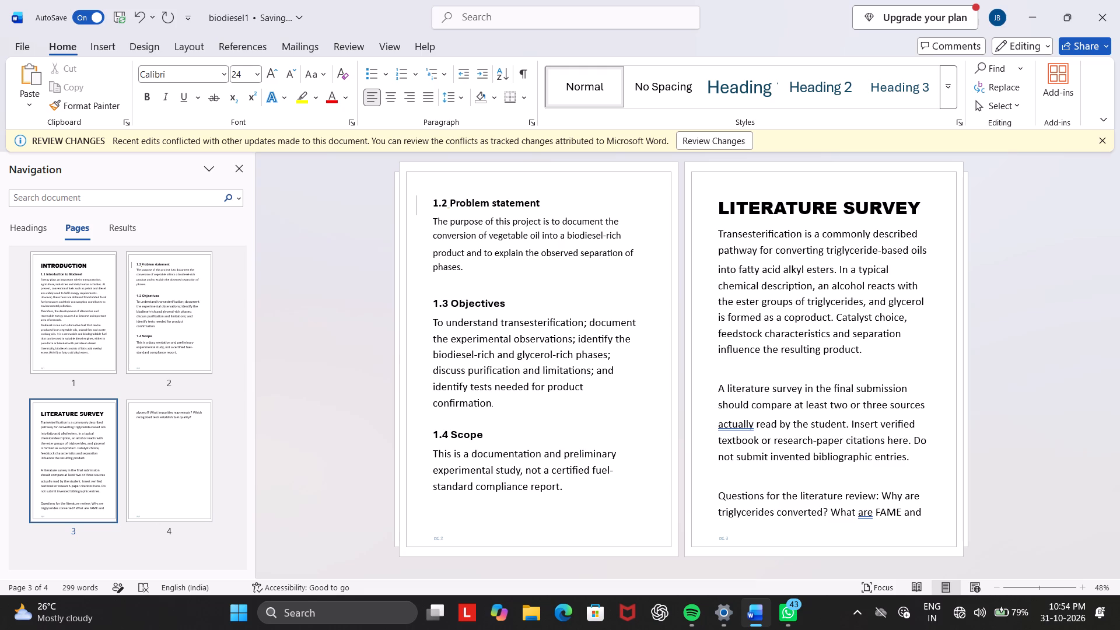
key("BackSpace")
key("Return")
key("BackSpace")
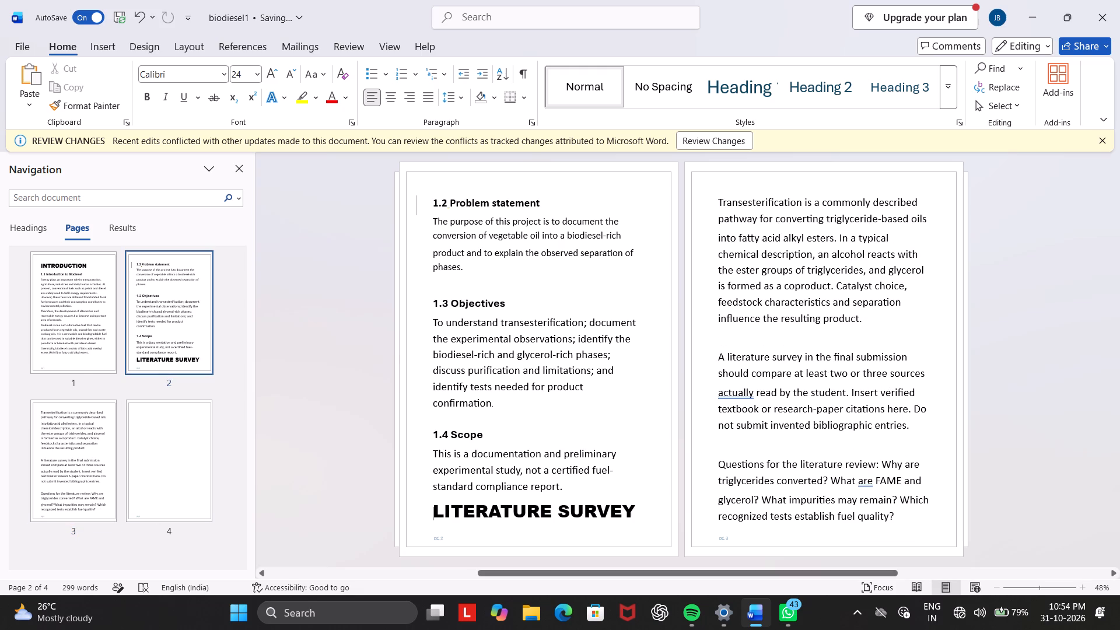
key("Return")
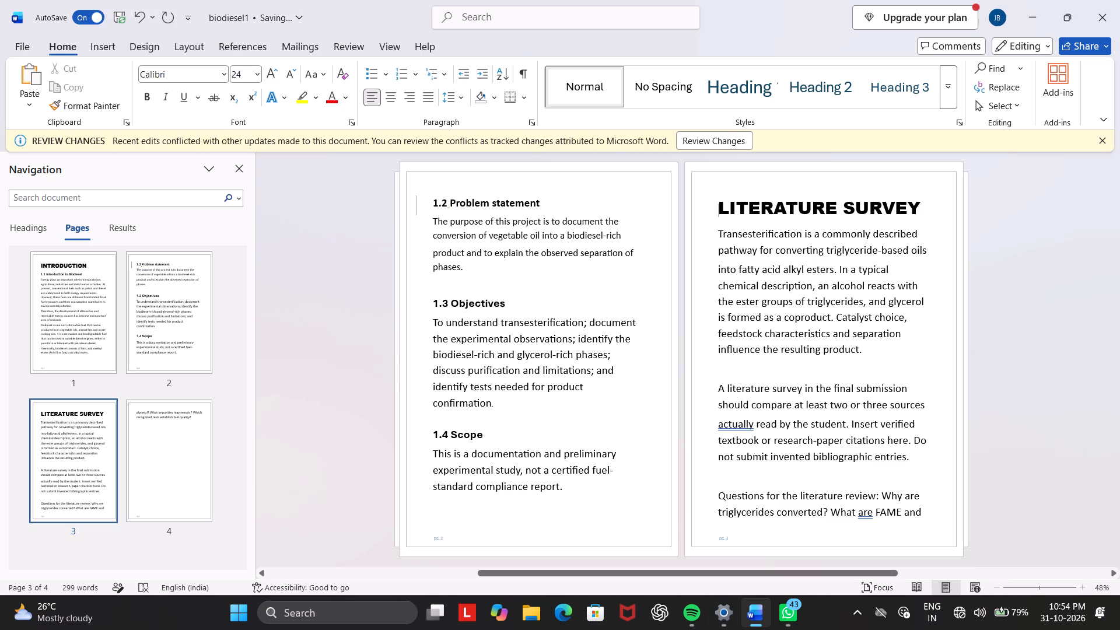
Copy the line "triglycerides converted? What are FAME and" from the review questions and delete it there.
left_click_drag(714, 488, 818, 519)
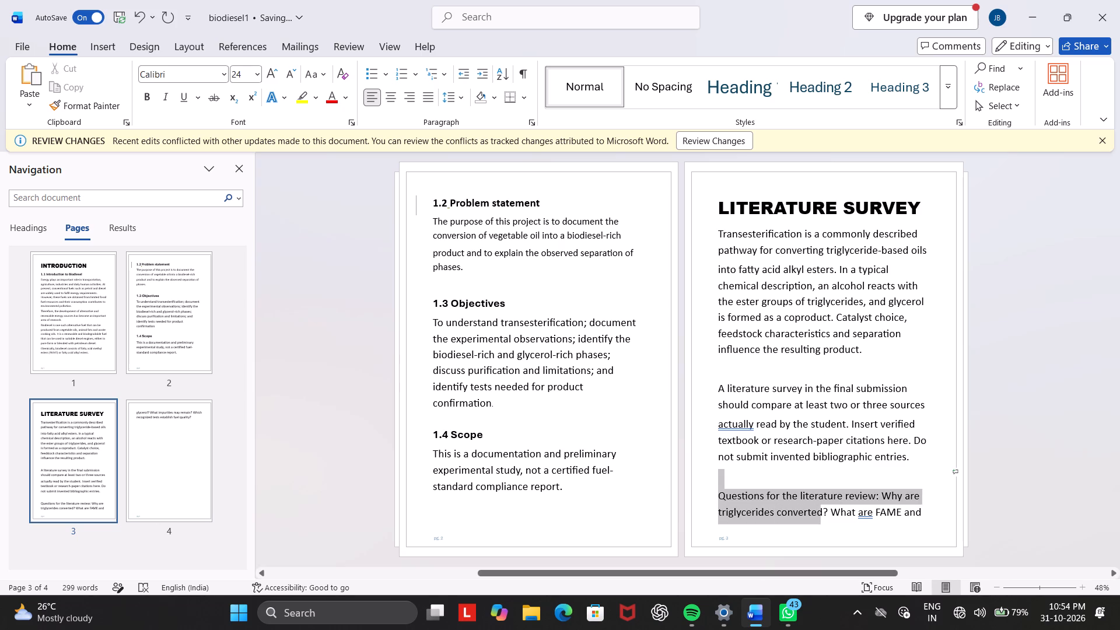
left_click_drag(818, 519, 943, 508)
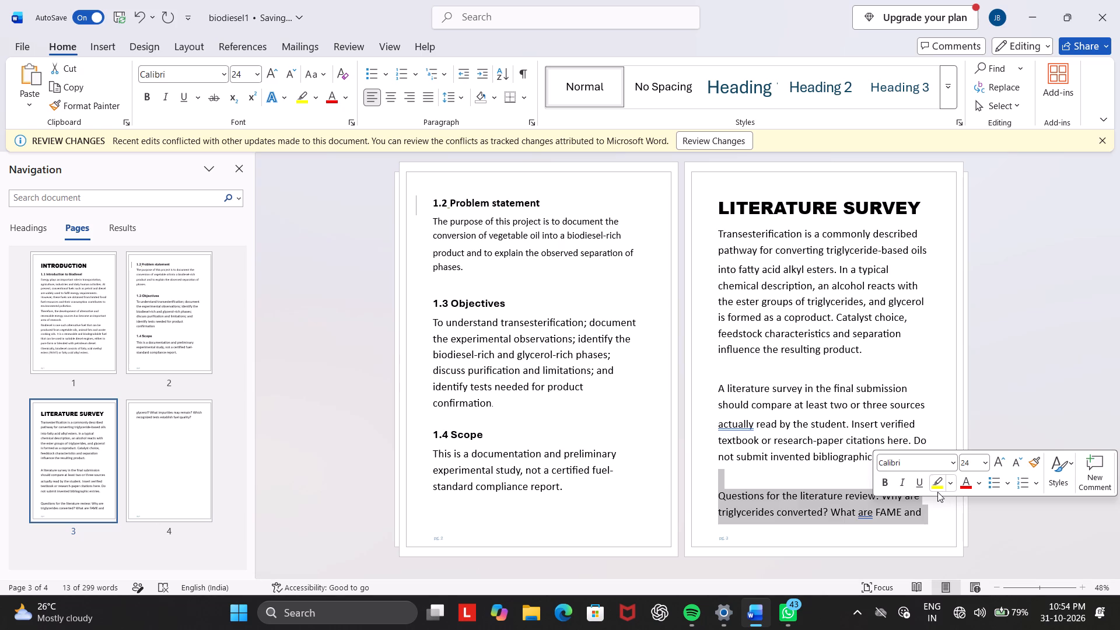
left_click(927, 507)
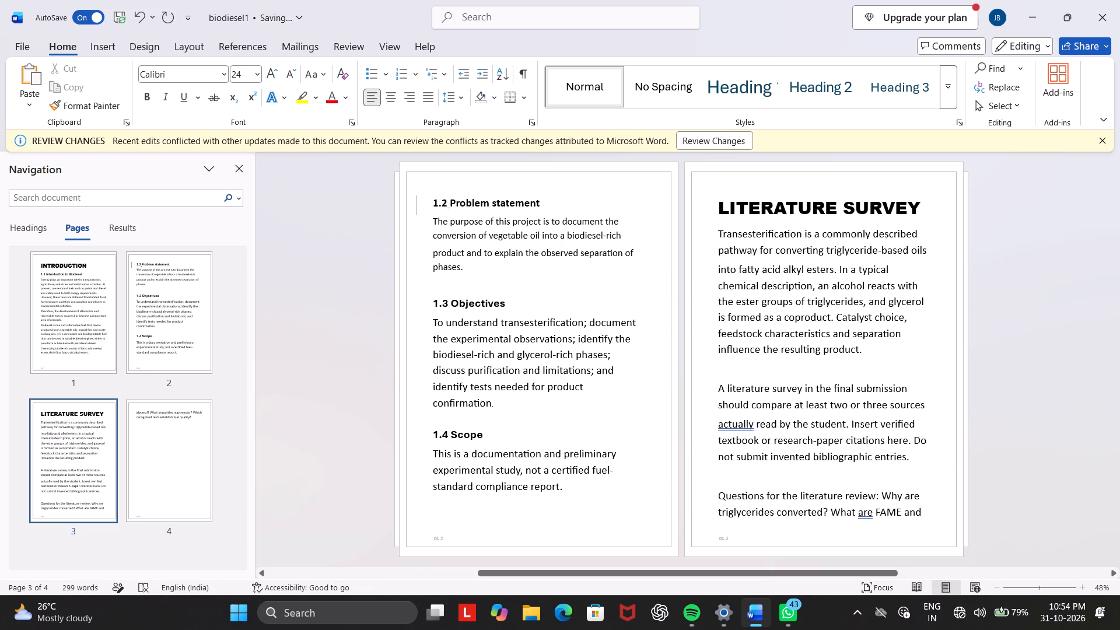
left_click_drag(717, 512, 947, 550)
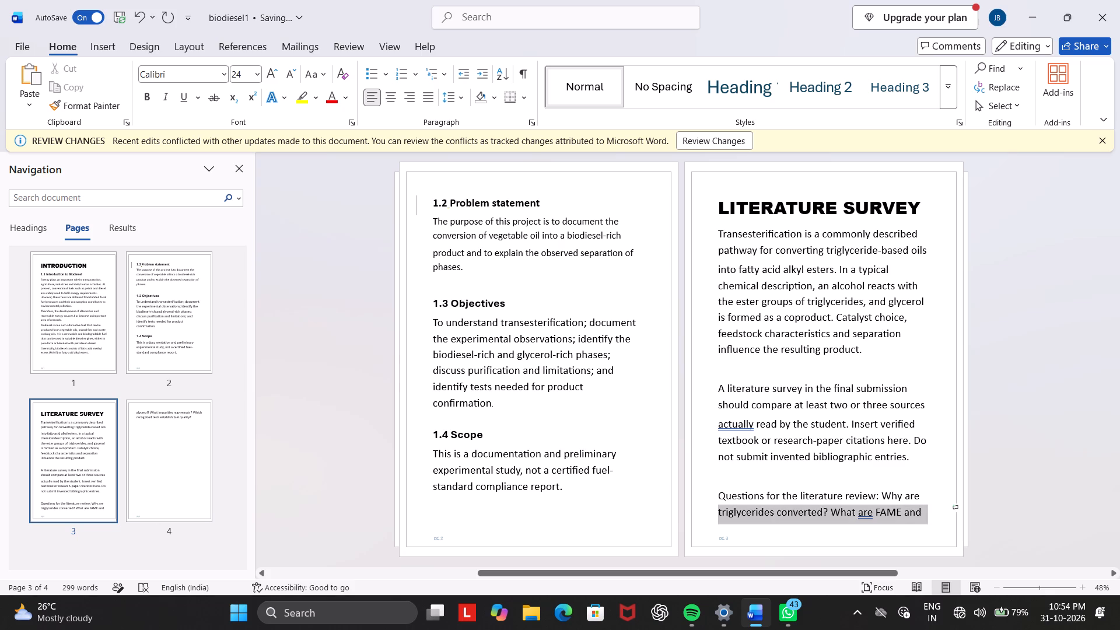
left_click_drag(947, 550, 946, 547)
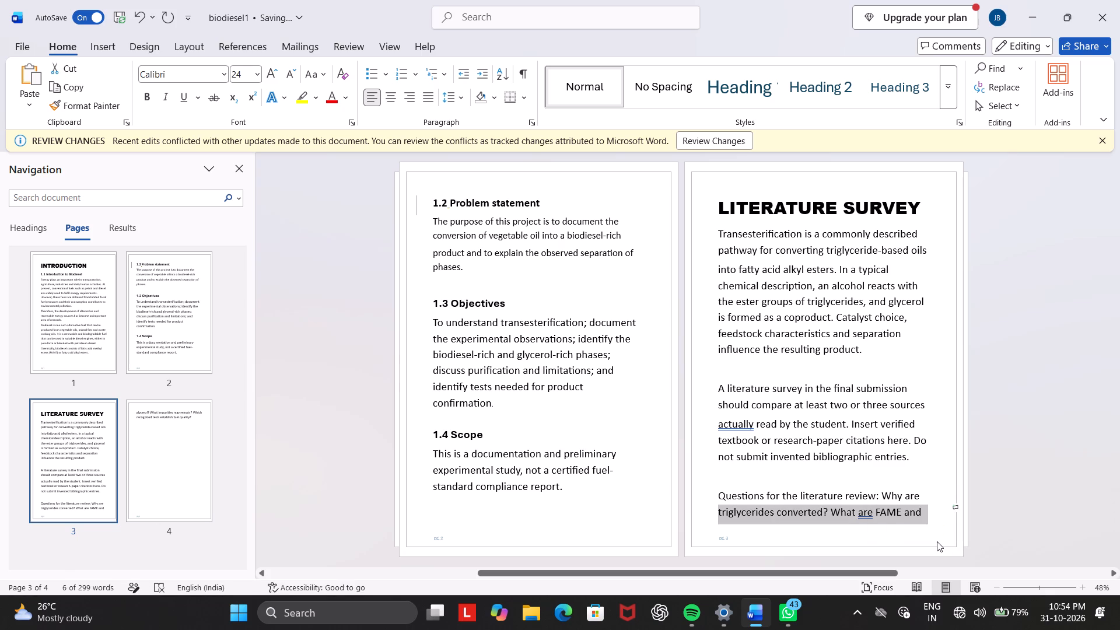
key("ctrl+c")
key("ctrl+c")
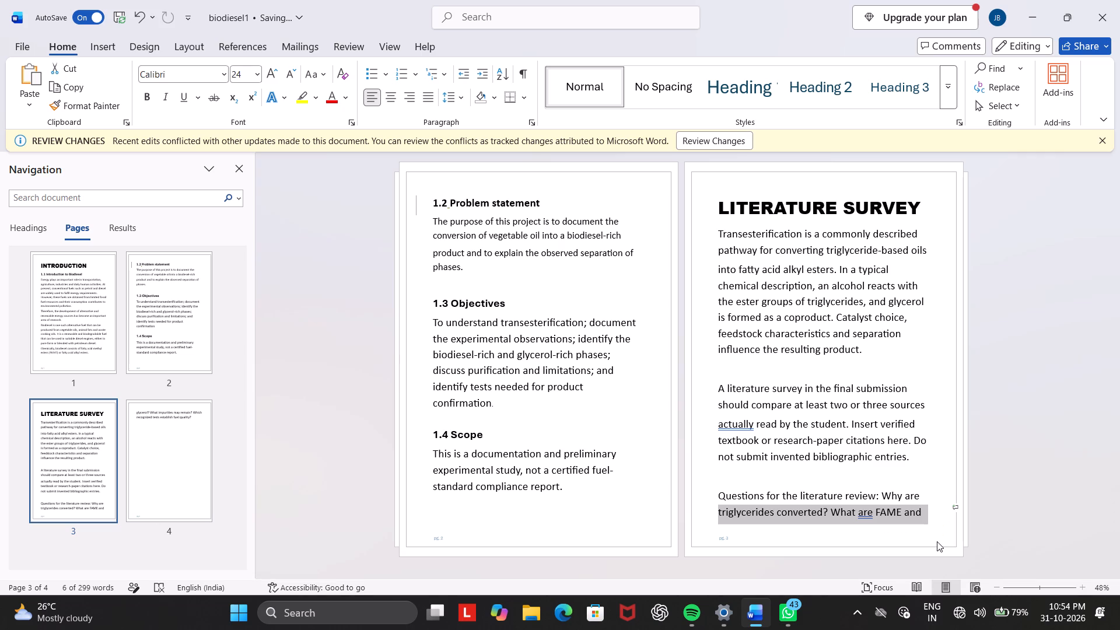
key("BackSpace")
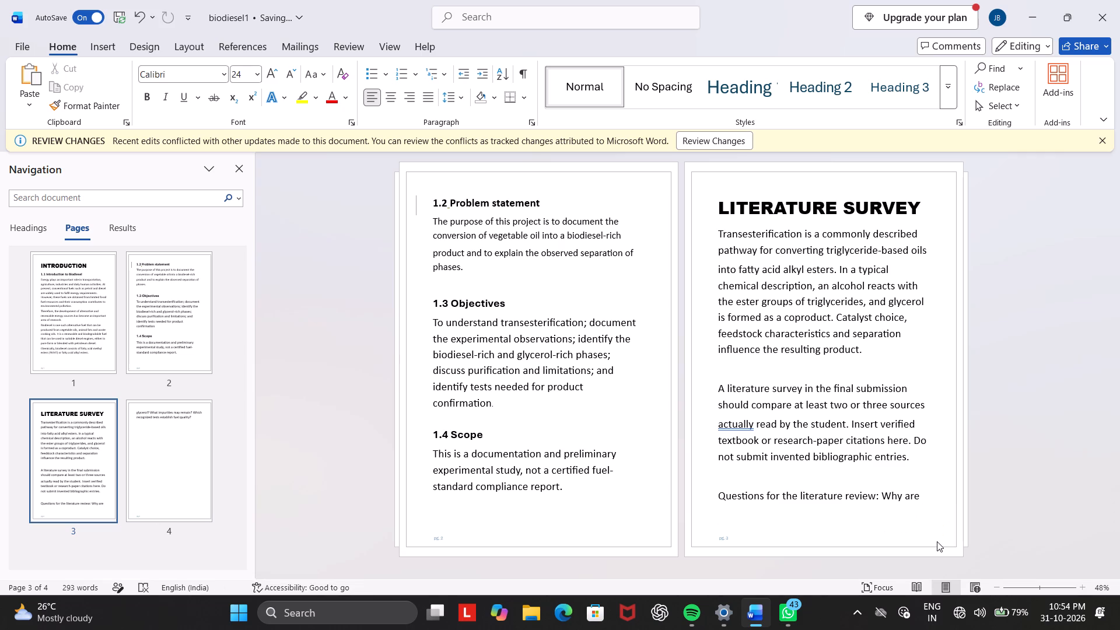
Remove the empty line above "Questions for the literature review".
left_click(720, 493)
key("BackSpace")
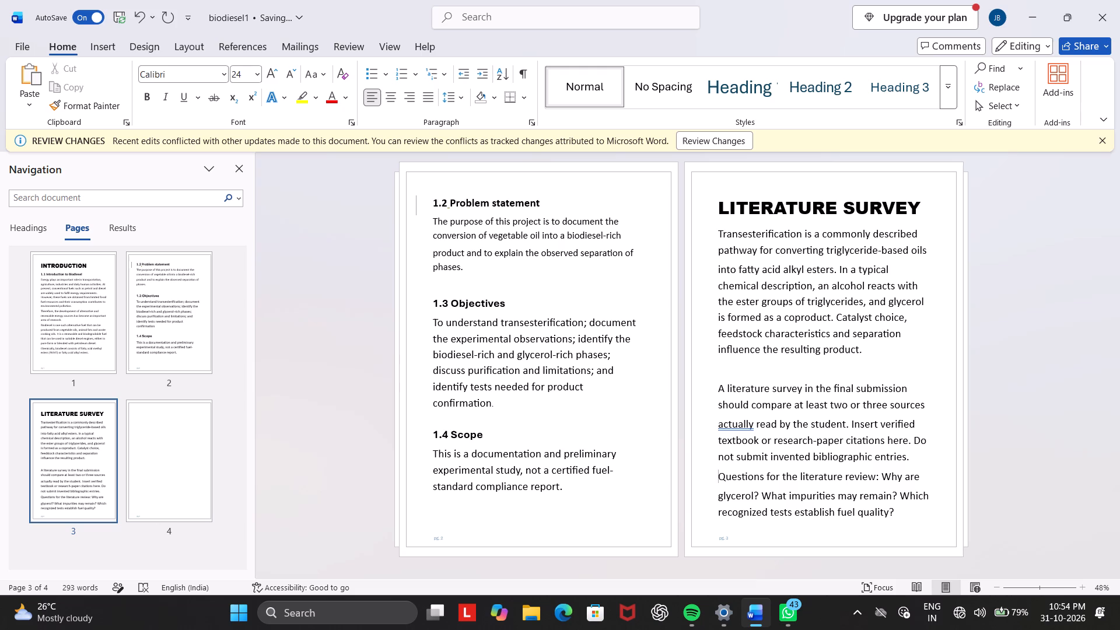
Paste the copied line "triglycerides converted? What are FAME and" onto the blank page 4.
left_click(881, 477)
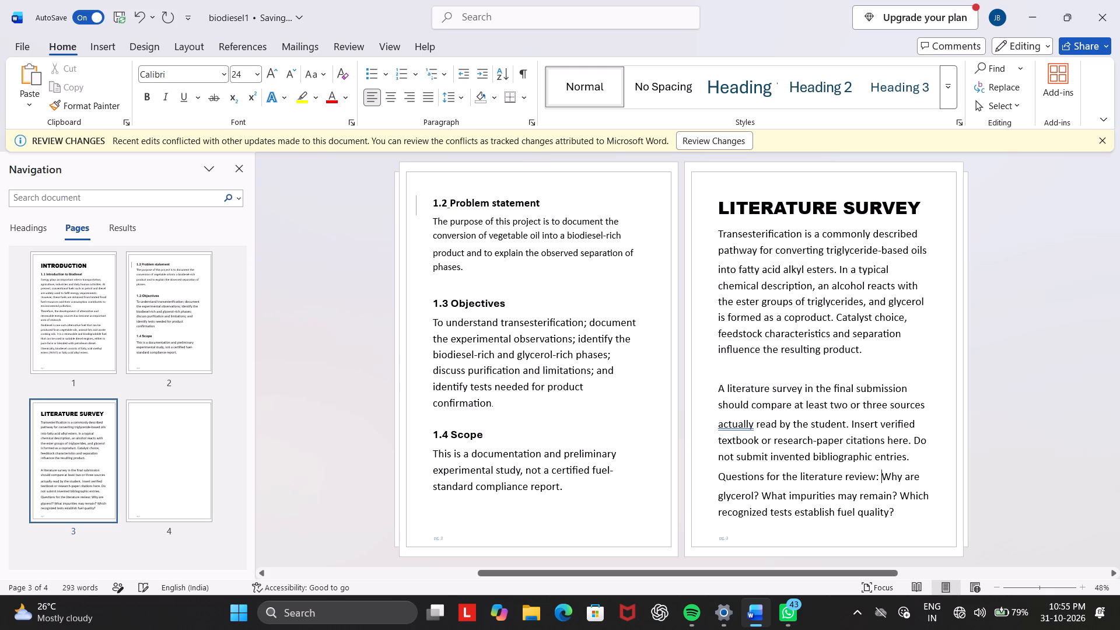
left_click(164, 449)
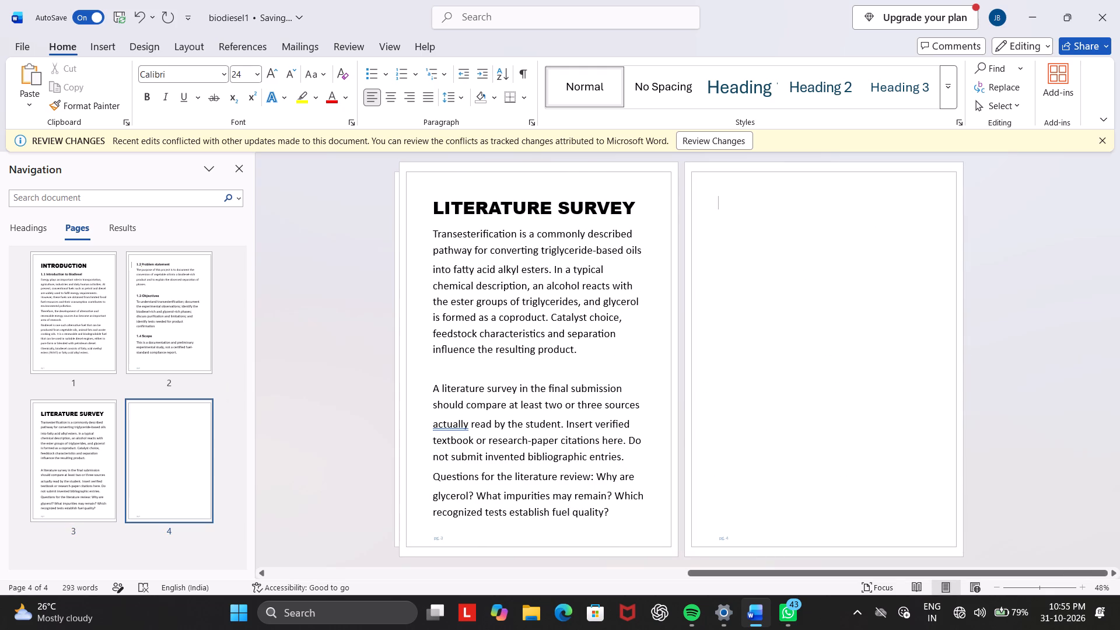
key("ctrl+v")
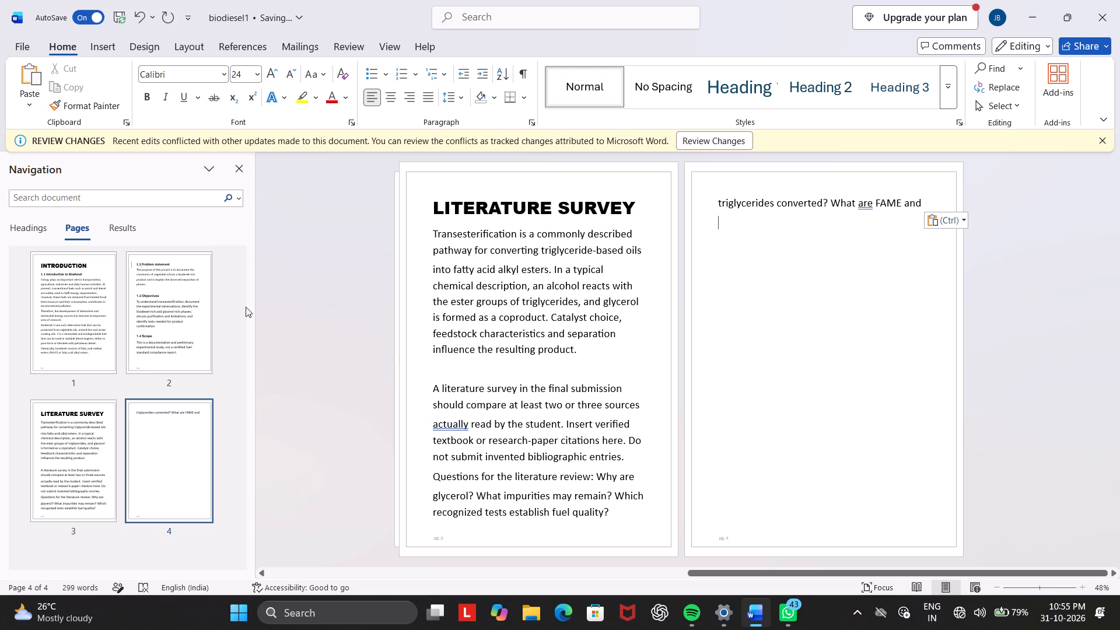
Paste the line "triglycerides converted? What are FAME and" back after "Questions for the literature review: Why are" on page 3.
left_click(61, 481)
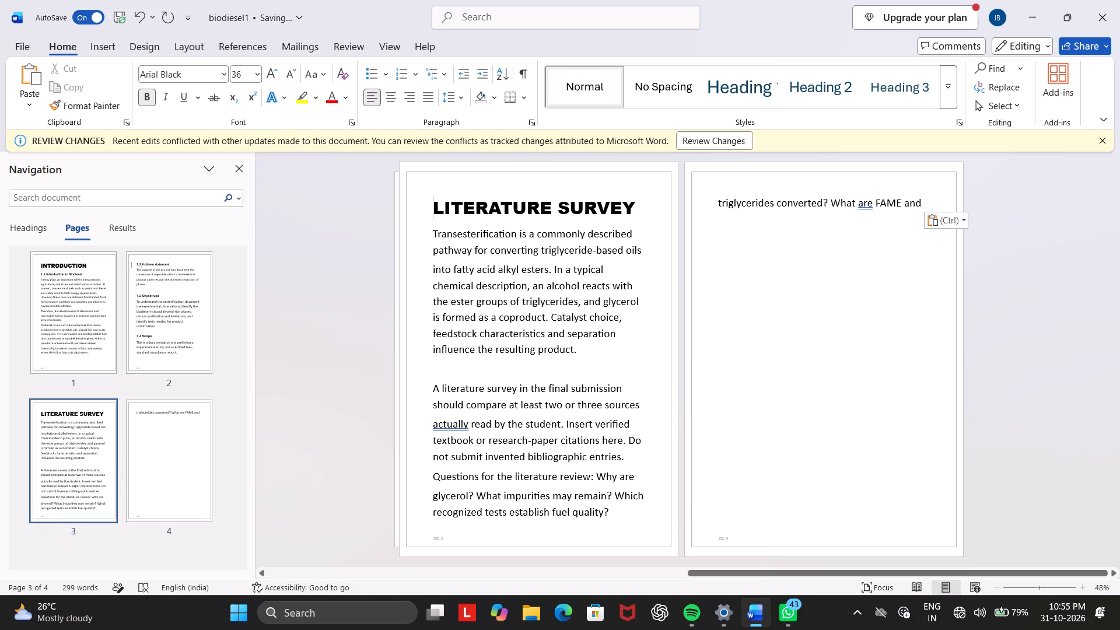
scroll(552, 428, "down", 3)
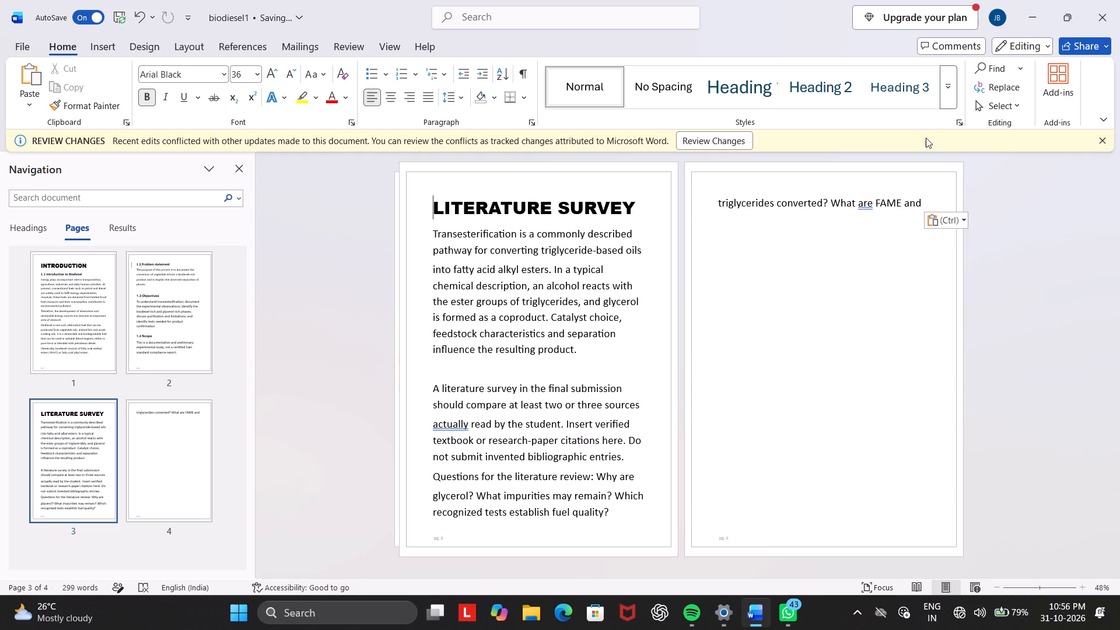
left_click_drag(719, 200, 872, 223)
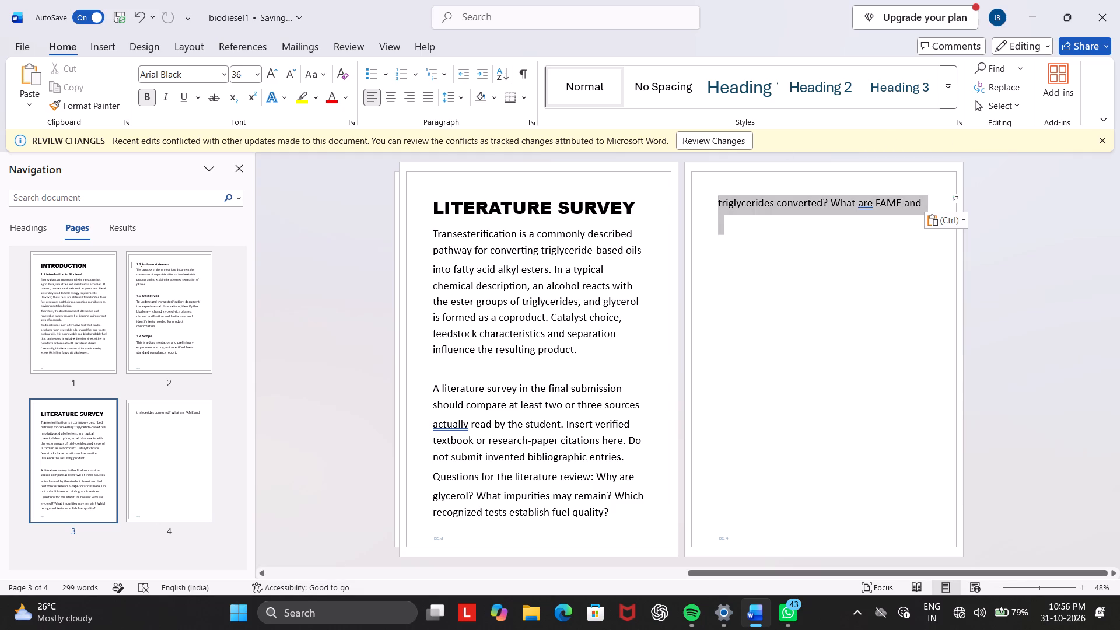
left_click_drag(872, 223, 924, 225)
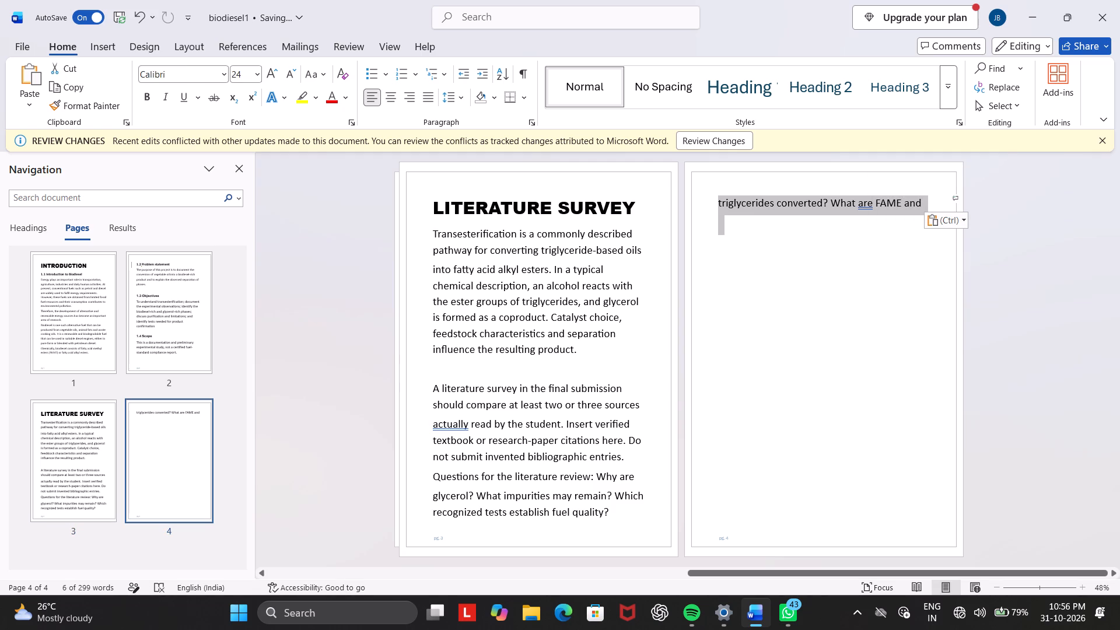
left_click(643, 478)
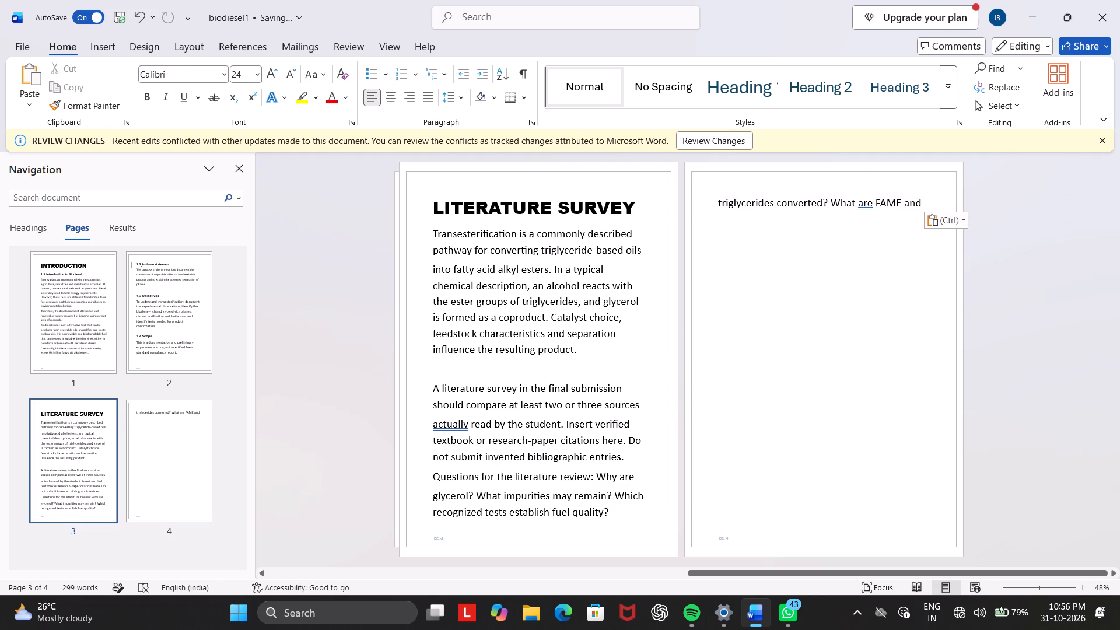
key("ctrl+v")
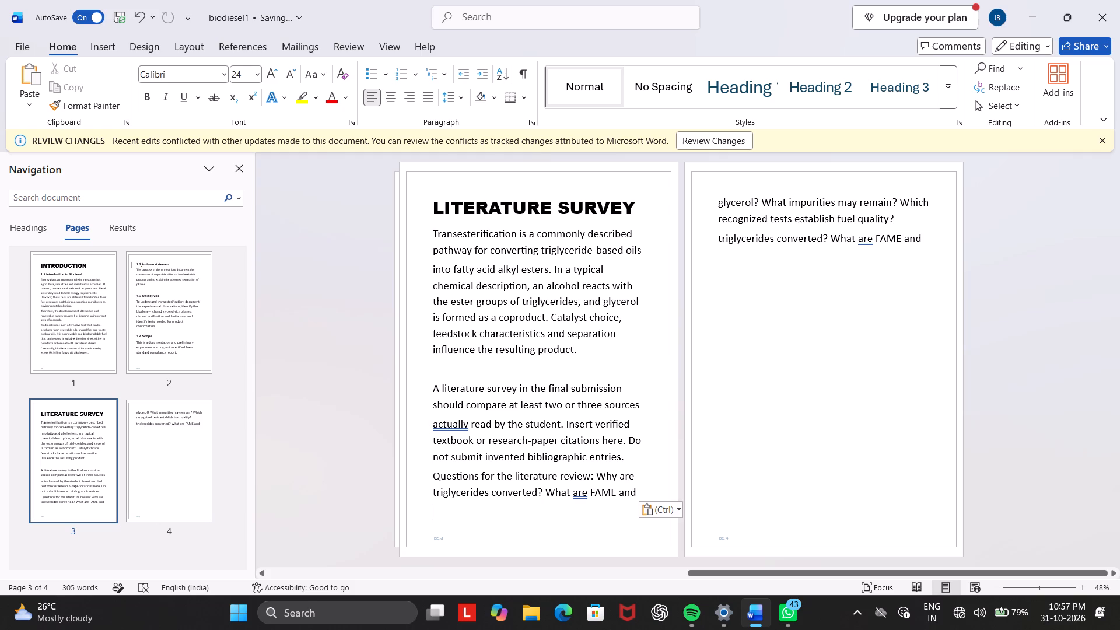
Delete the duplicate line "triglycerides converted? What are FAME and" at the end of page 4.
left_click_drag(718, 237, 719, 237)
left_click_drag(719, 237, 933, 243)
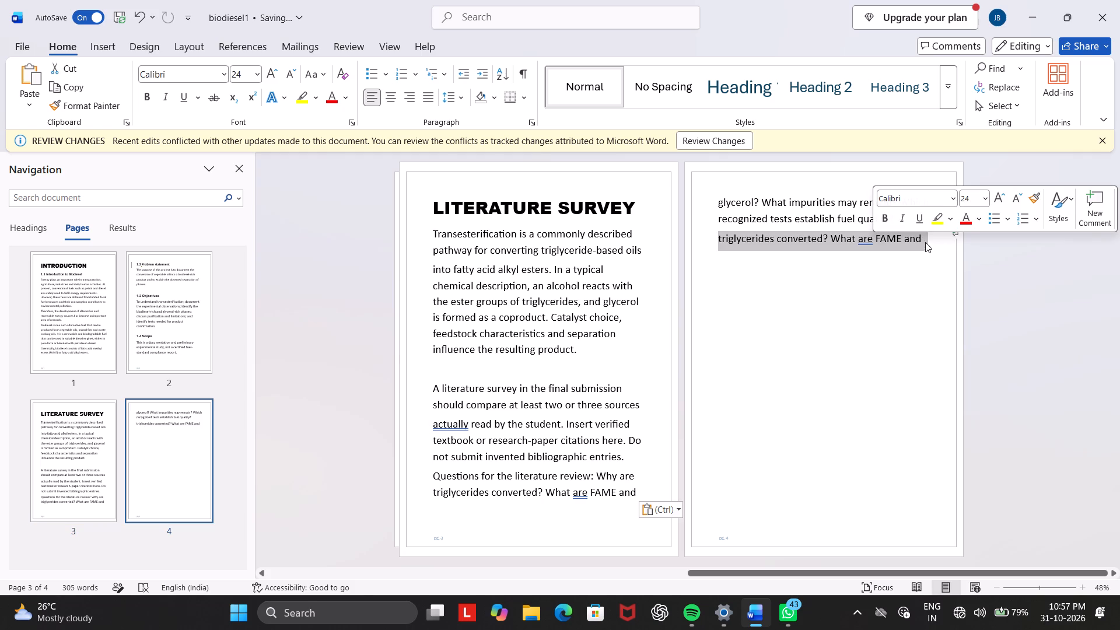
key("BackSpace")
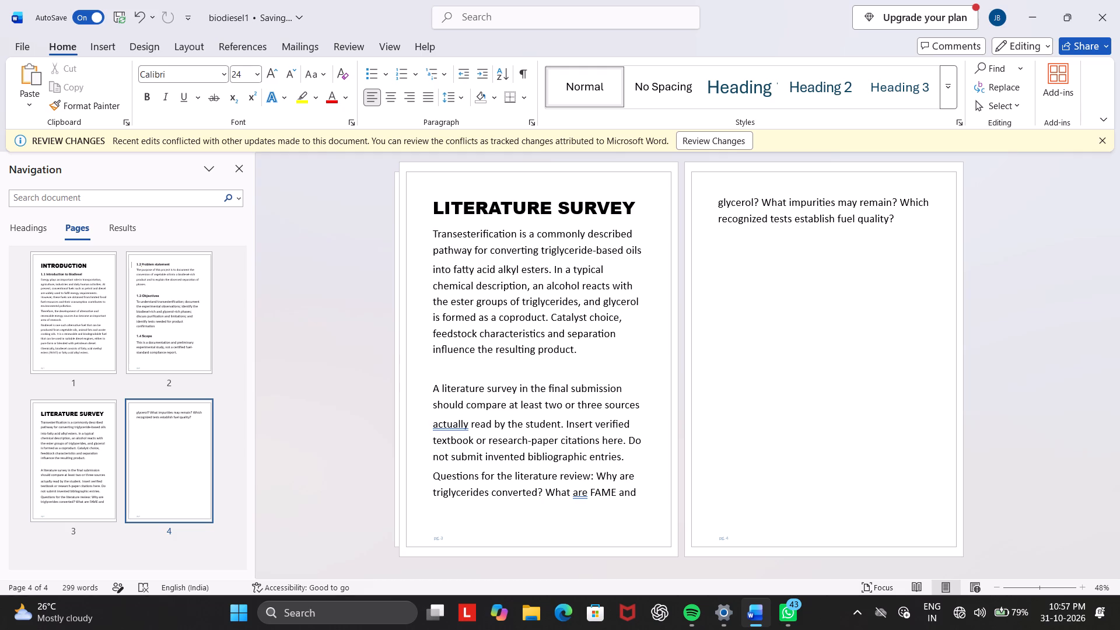
Join the split line starting "into fatty acid alkyl esters" to the text before it, separated by a space.
left_click(429, 268)
key("BackSpace")
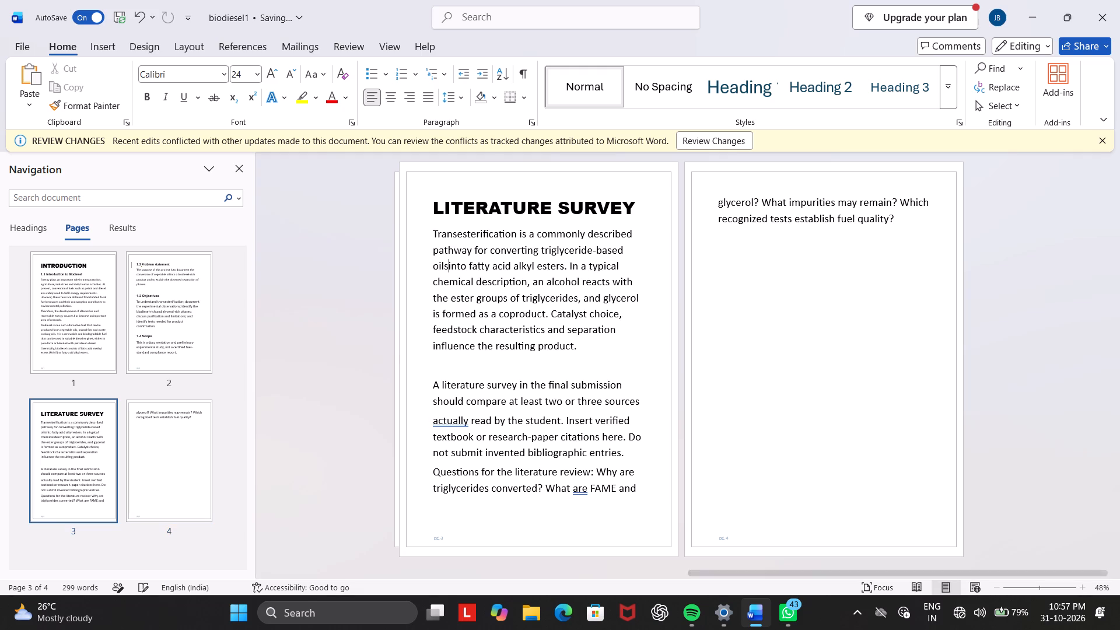
key("space")
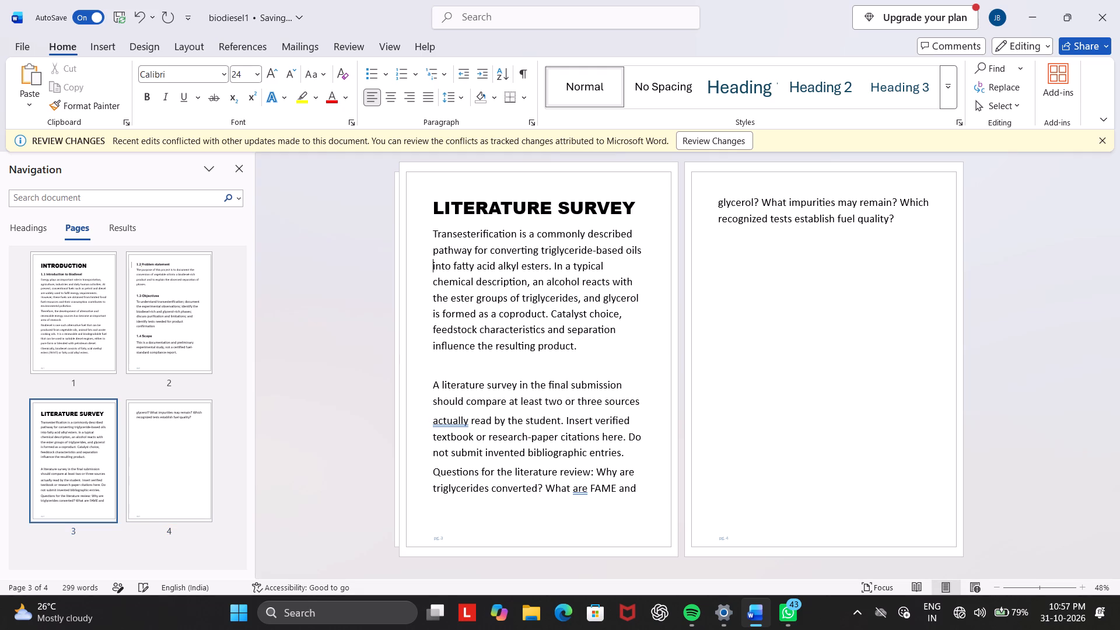
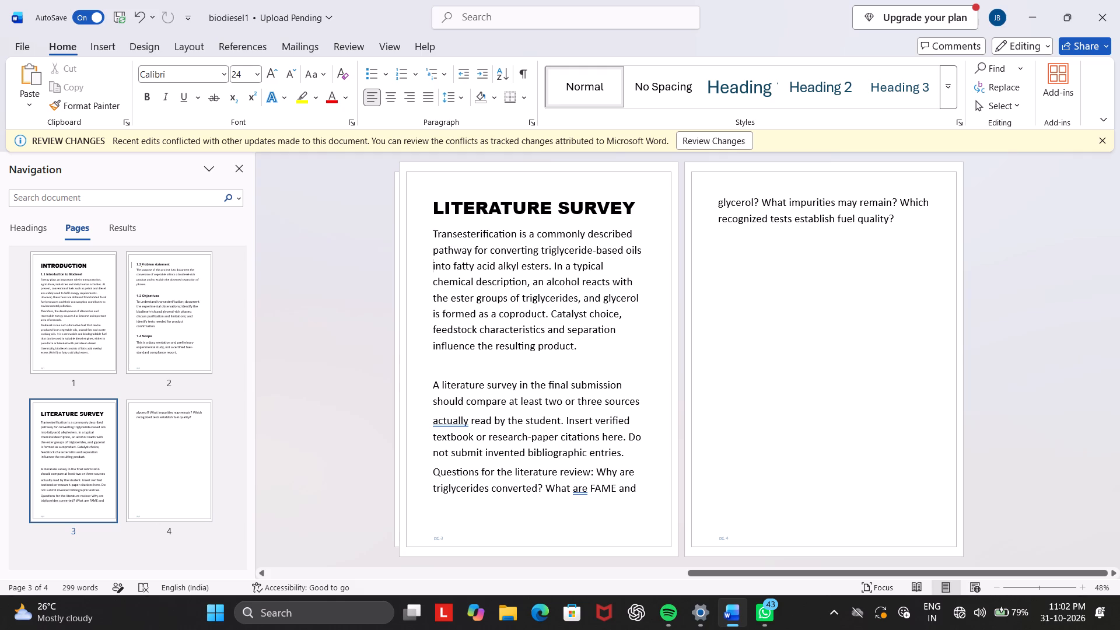
Save the biodiesel1 document with the insertion point at the end of the text on page 4.
left_click(748, 323)
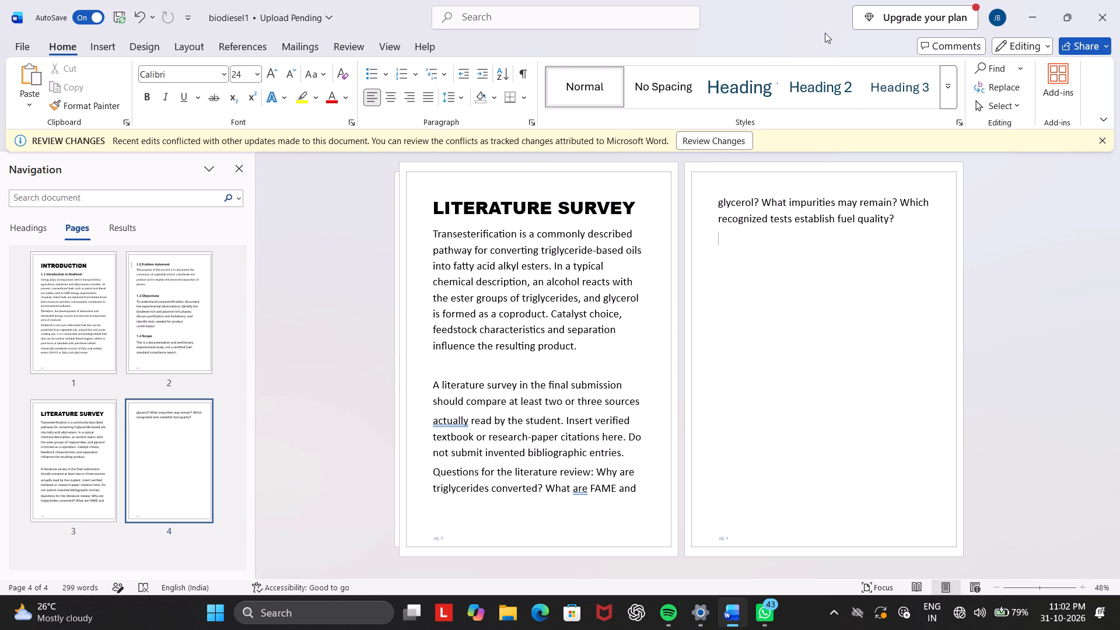
left_click(116, 8)
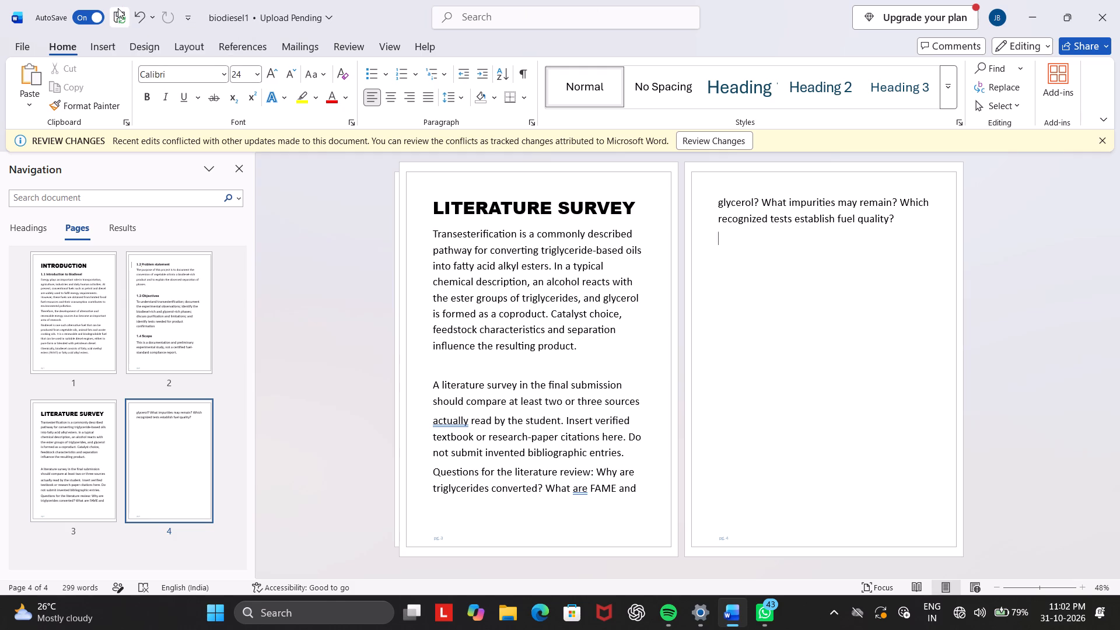
left_click(118, 8)
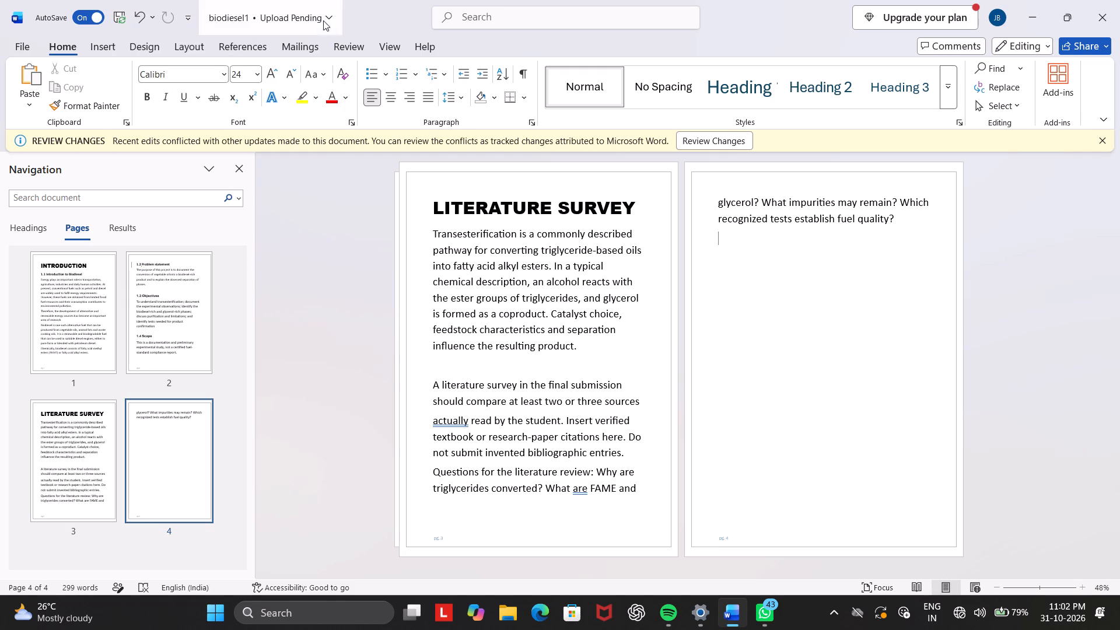
Try to view the version history of the biodiesel1 document.
left_click(326, 13)
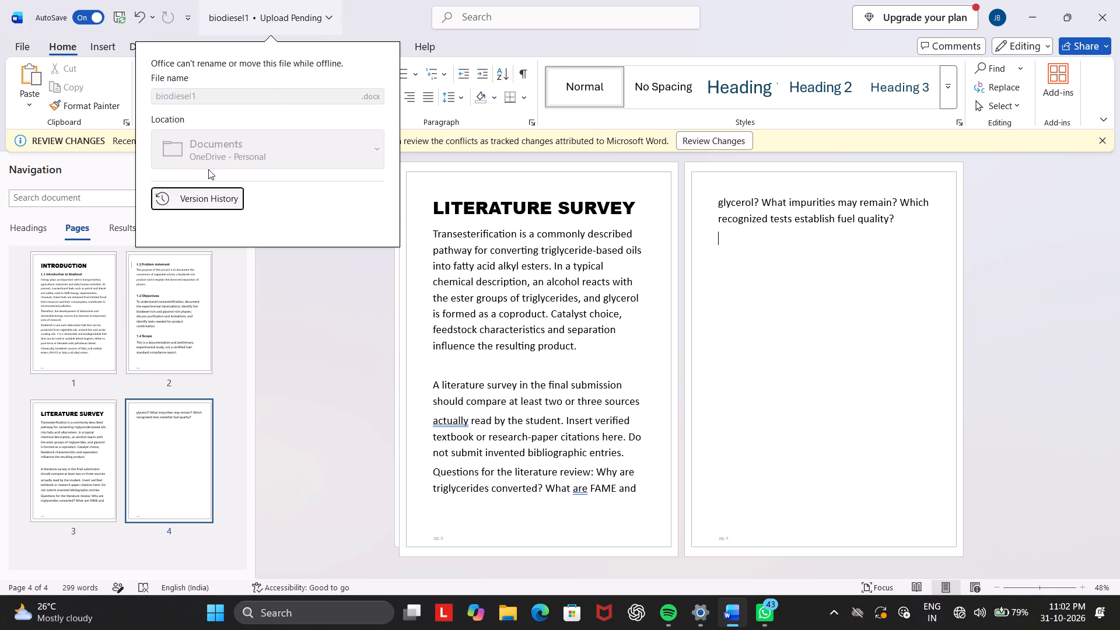
left_click(212, 191)
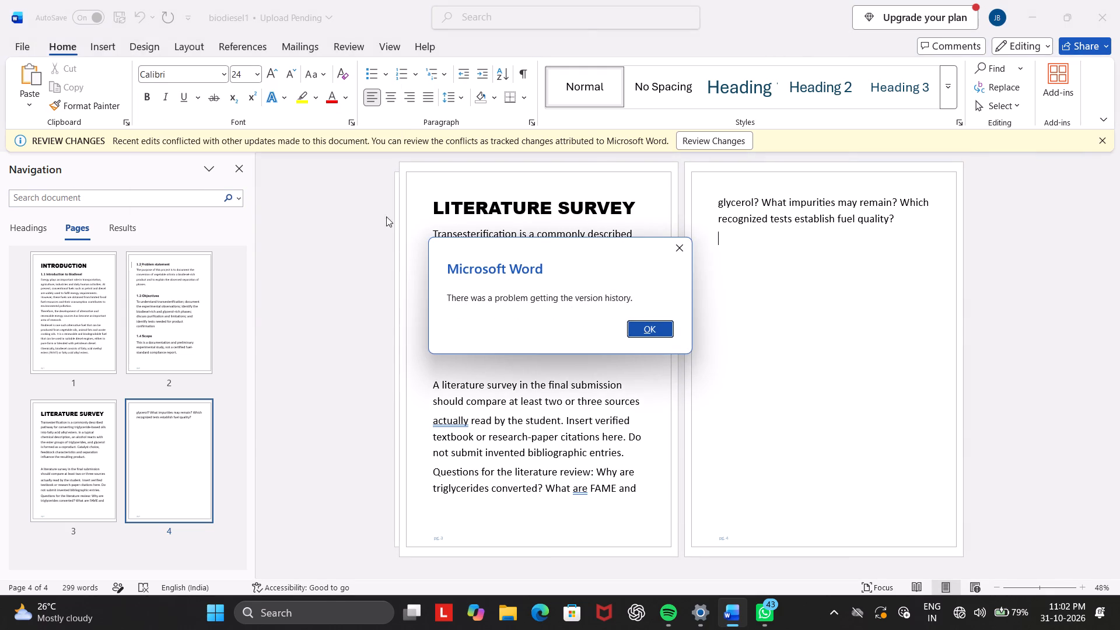
left_click(654, 328)
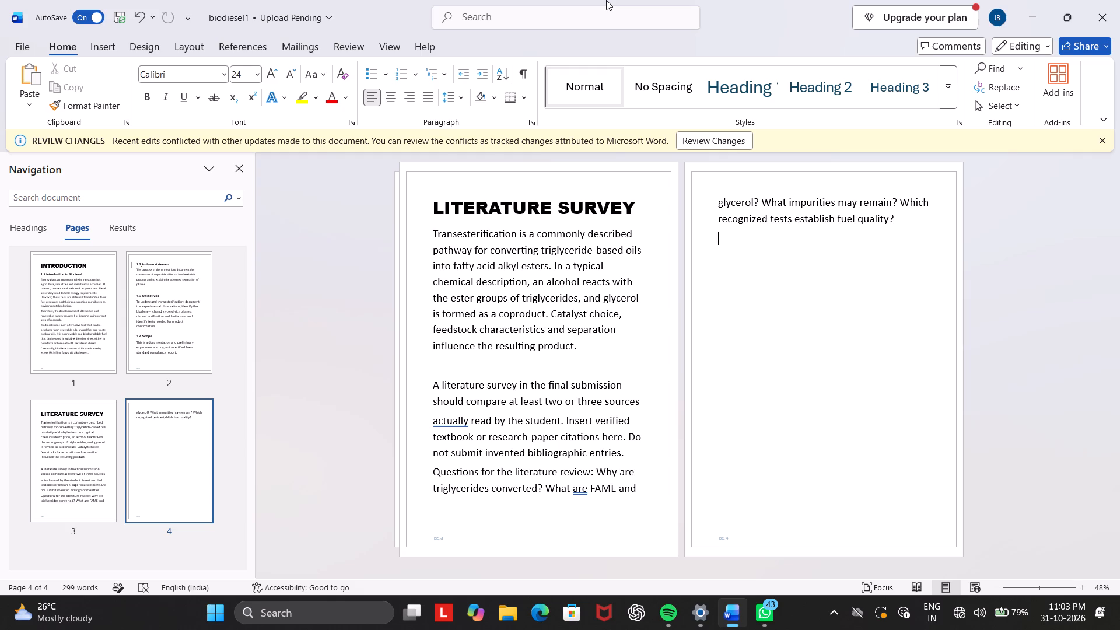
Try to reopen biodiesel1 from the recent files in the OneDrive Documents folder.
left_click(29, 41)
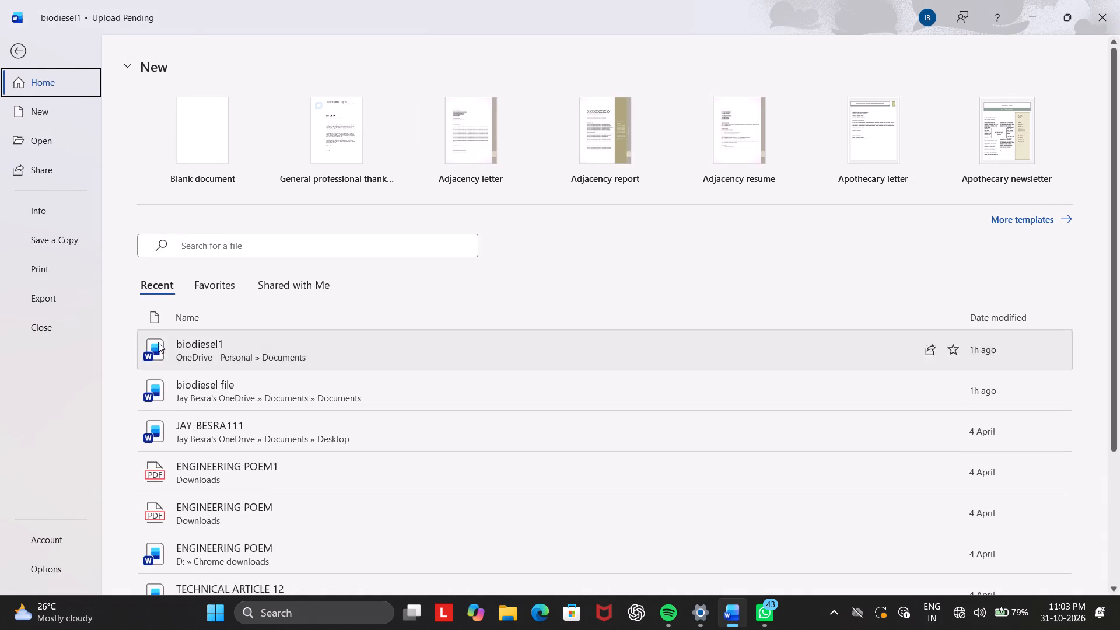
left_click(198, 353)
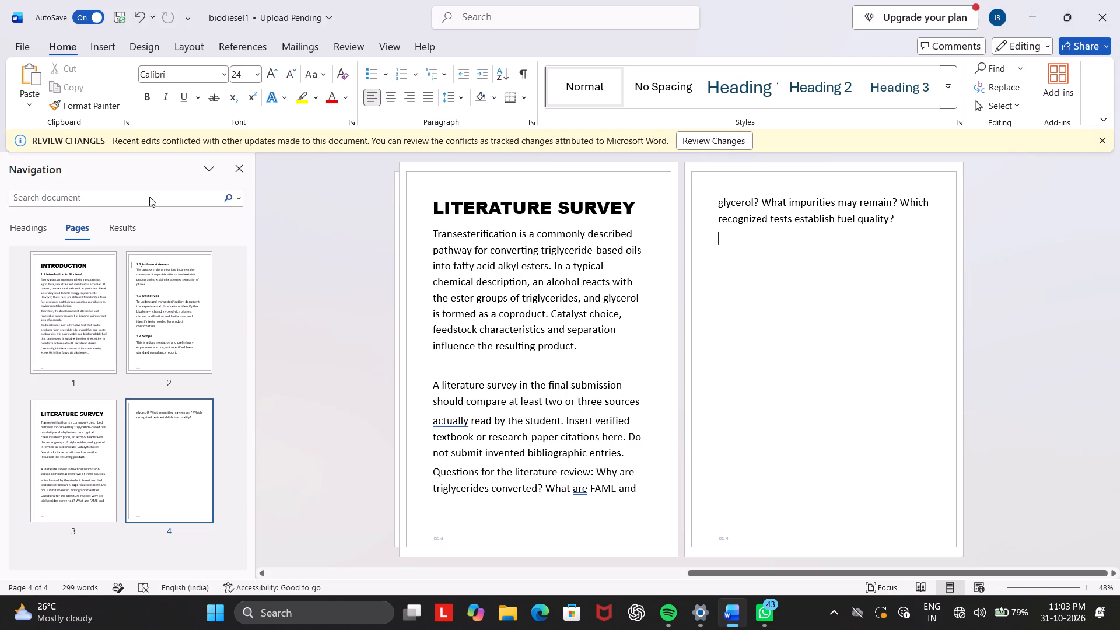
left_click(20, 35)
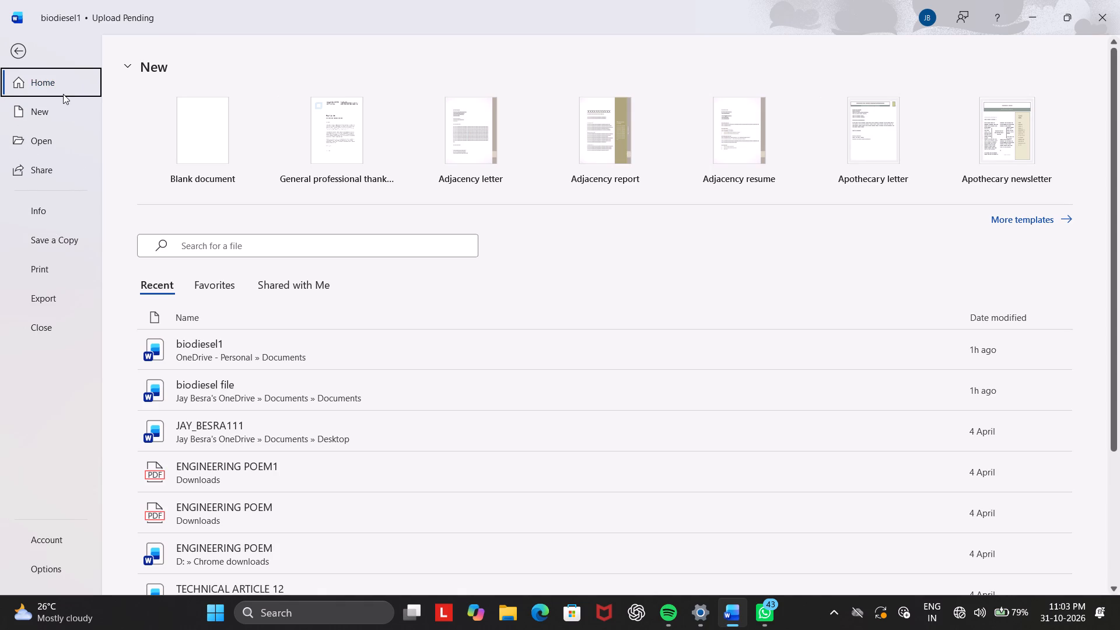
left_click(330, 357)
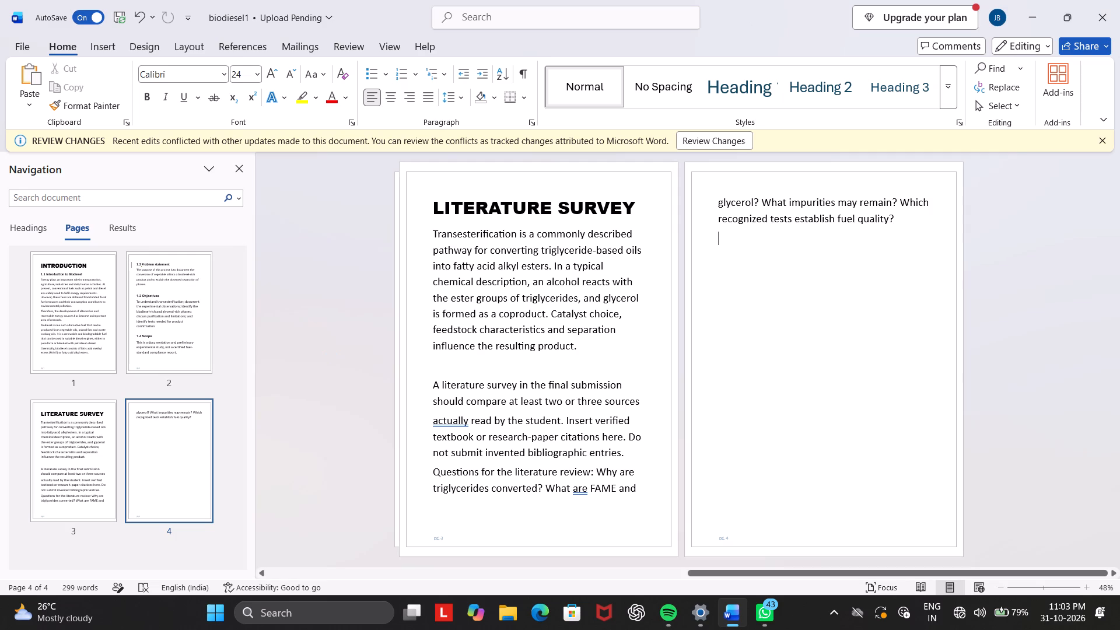
Open the file management view with the recent documents for biodiesel1.
left_click_drag(32, 33, 35, 38)
left_click(11, 38)
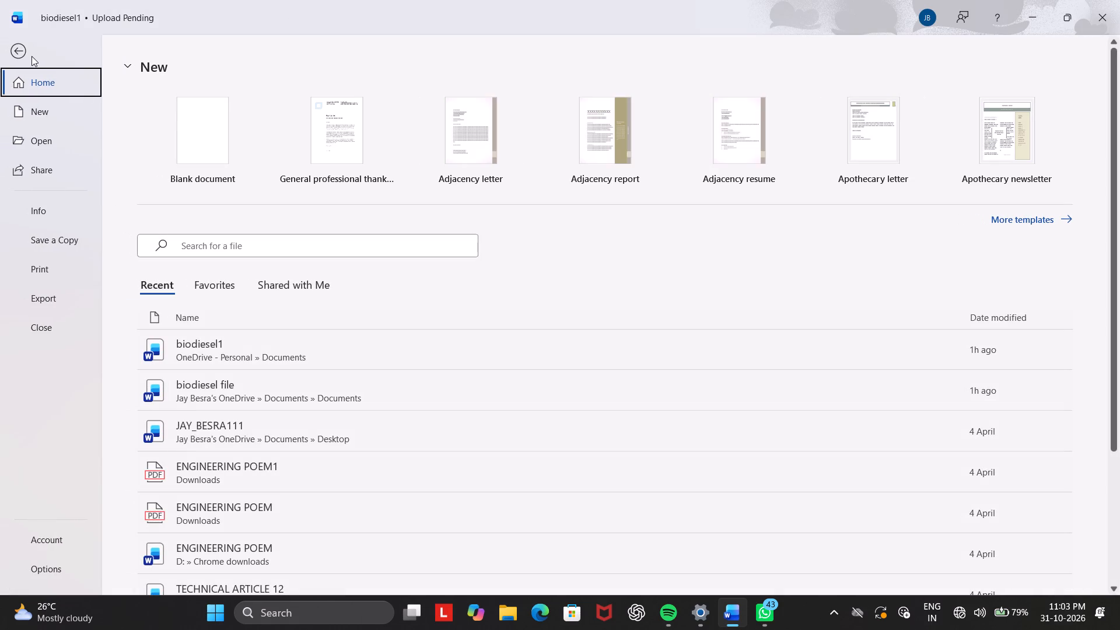
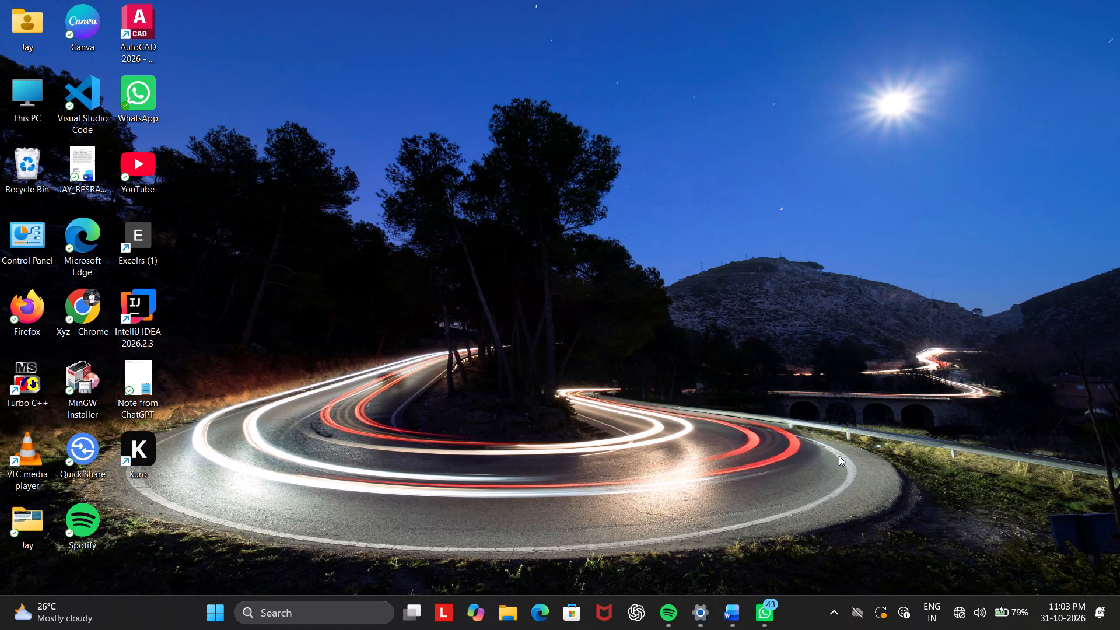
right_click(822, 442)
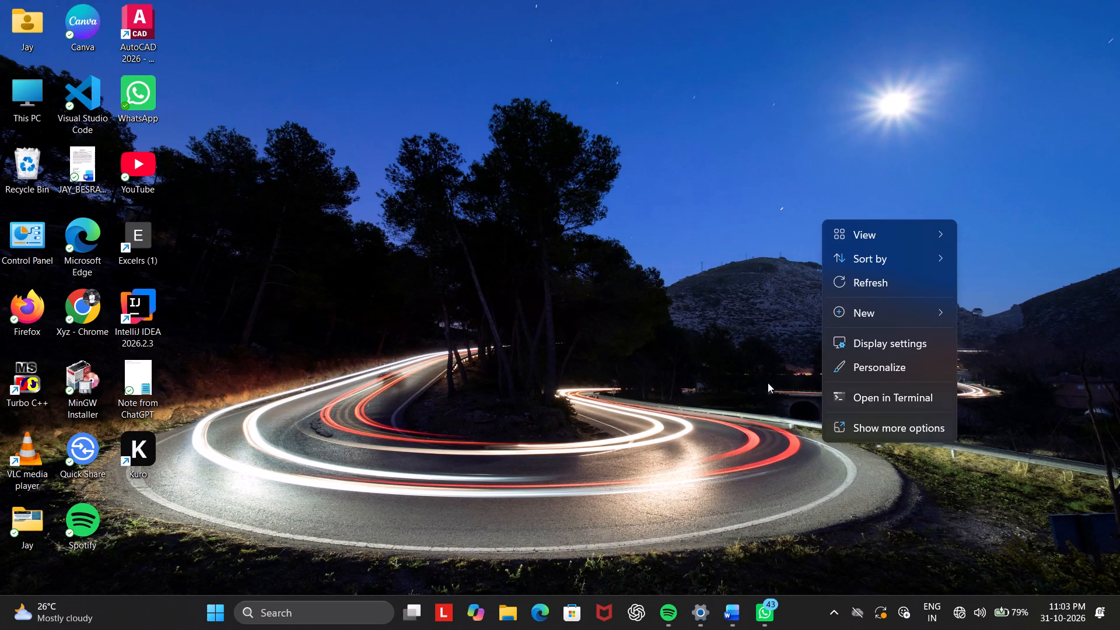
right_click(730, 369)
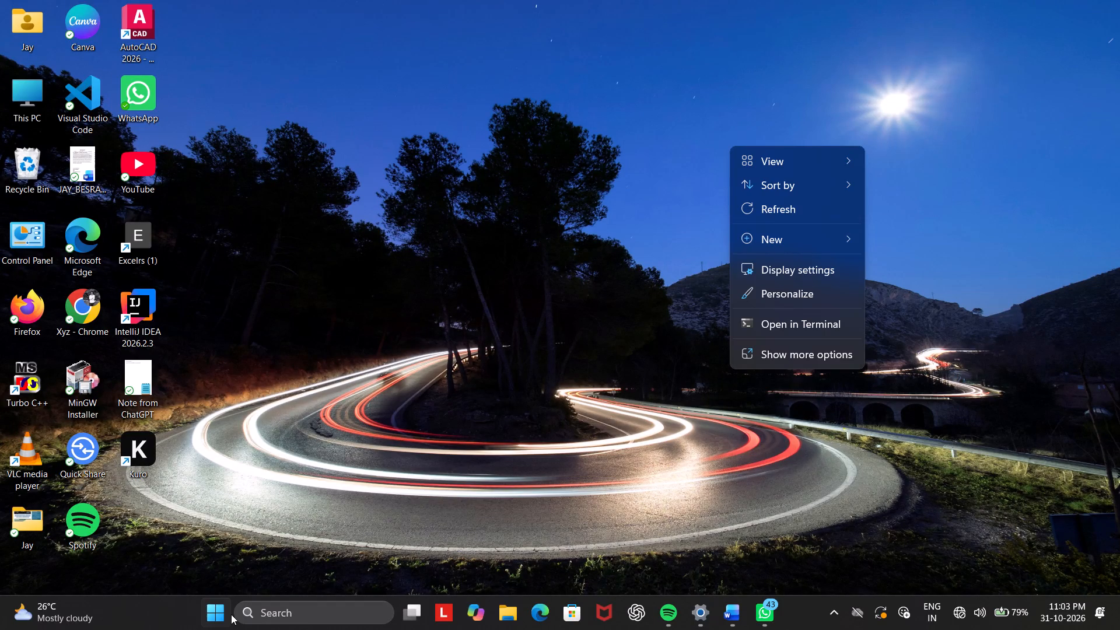
Open the computer's power options for locking, sleeping, shutting down or restarting.
left_click(226, 616)
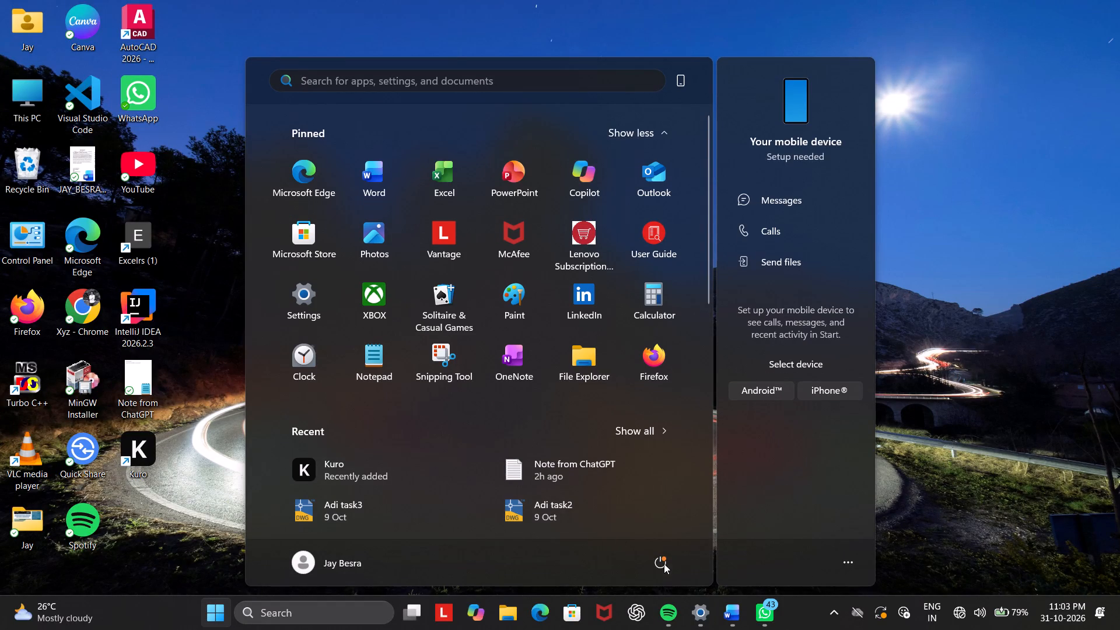
left_click(663, 561)
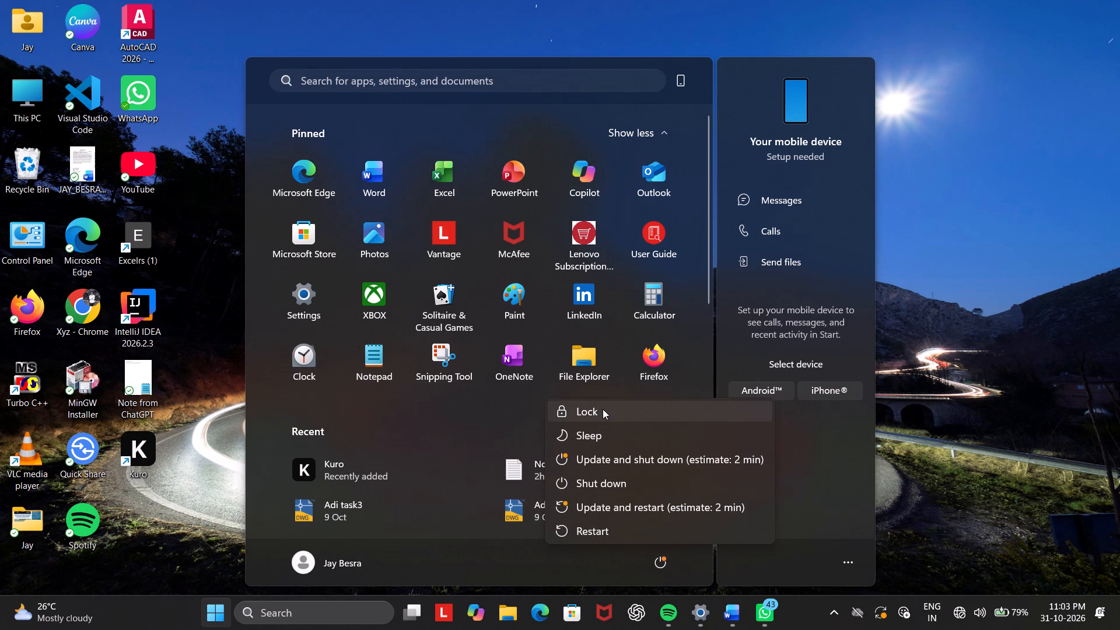